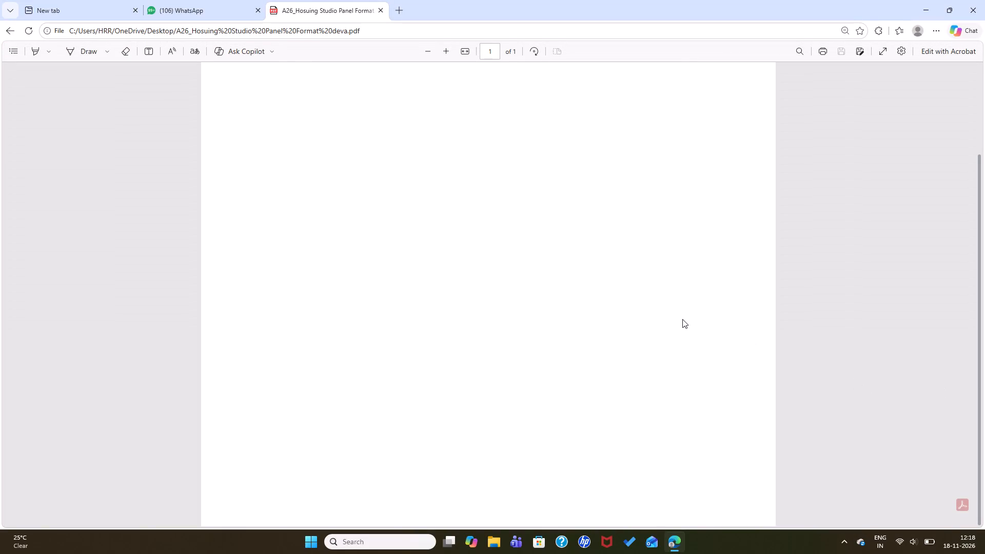
# Look over the drawings on the A26 housing studio panel PDF and close the browser.
pyautogui.scroll(-5, 682, 319)
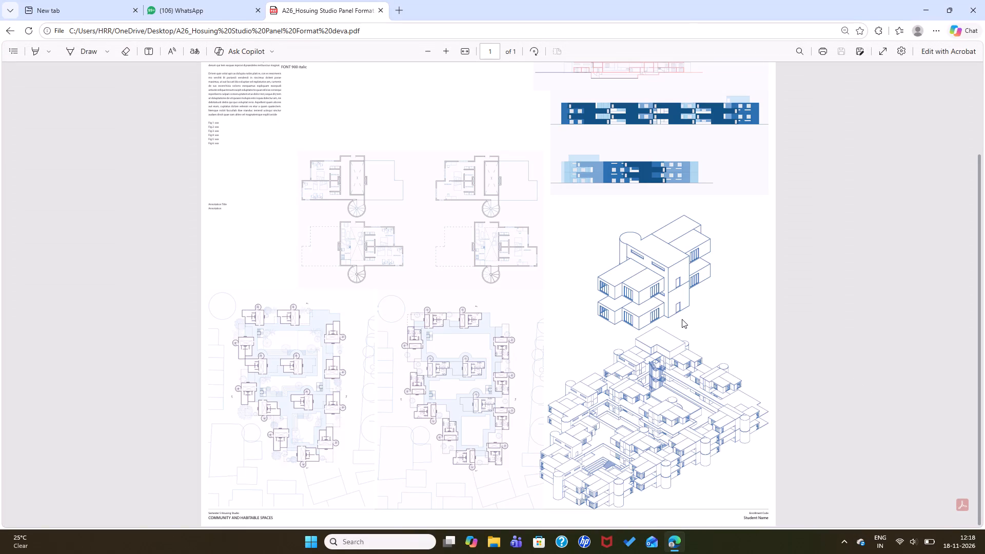
pyautogui.scroll(5, 682, 319)
pyautogui.scroll(-9, 682, 319)
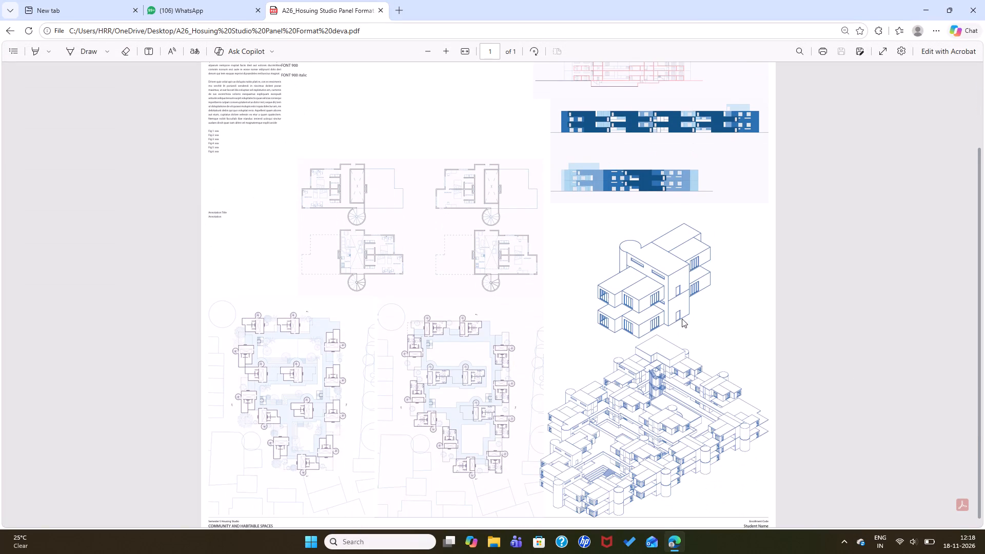
pyautogui.click(984, 0)
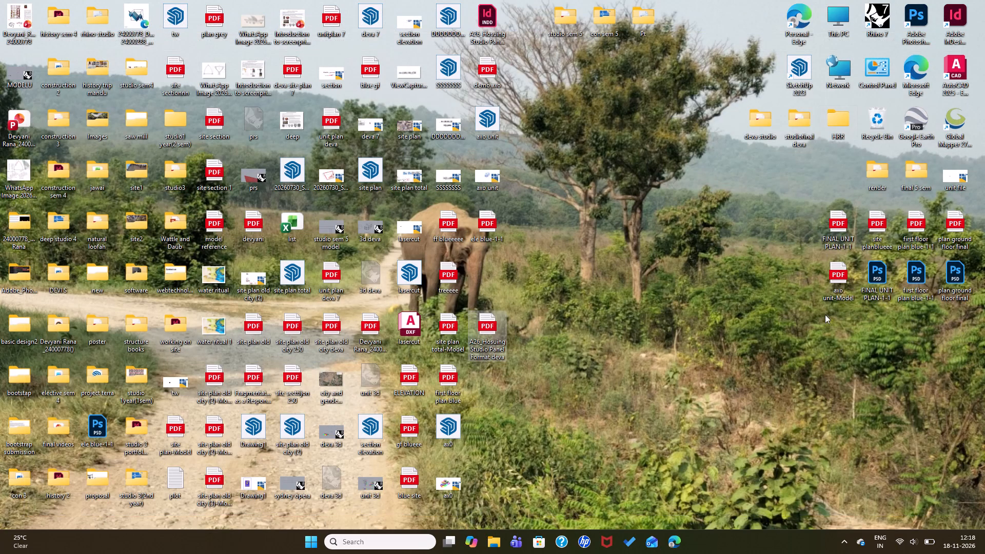
pyautogui.click(750, 348)
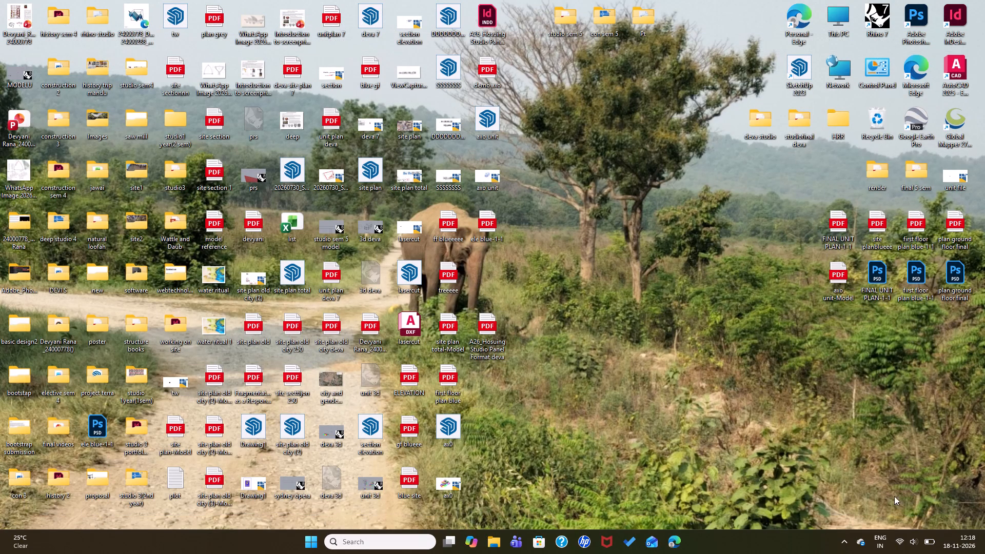
# Turn off the computer's Wi-Fi.
pyautogui.click(912, 542)
pyautogui.click(820, 362)
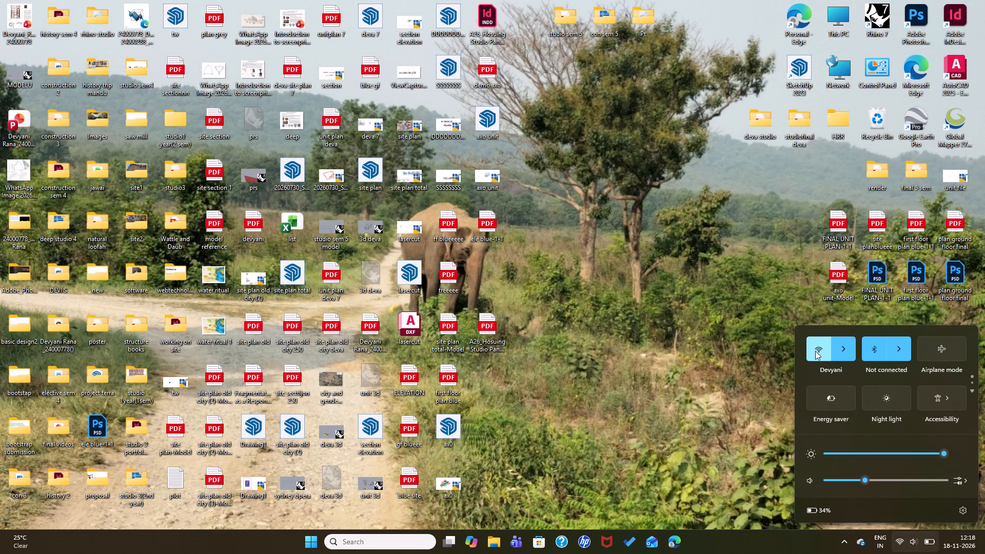
pyautogui.click(814, 349)
pyautogui.click(686, 310)
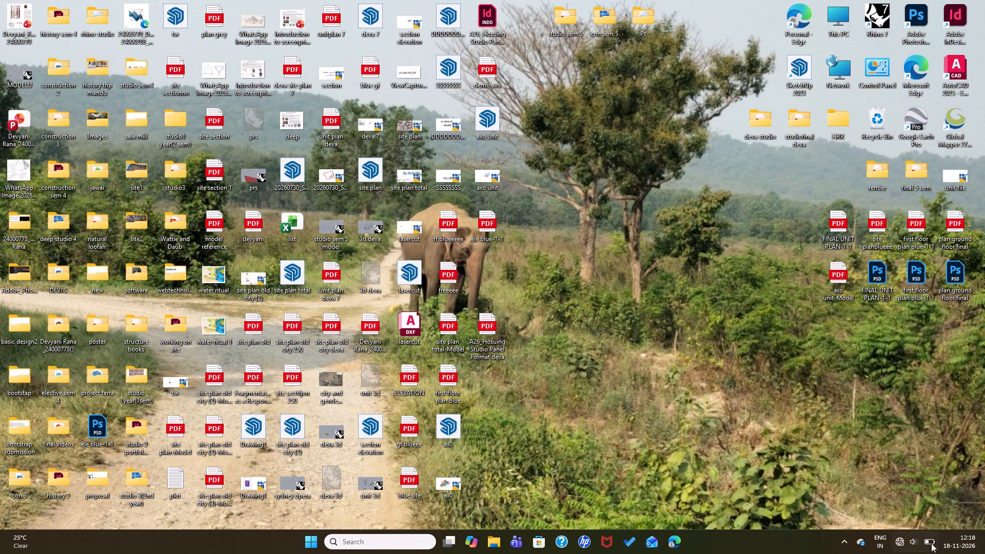
pyautogui.click(918, 542)
pyautogui.click(918, 542)
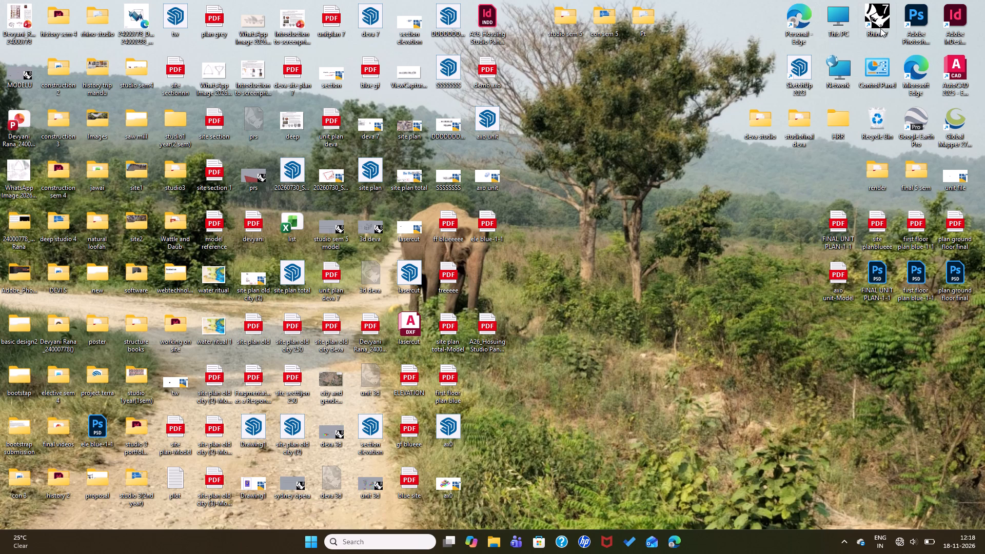
# Launch Adobe Photoshop 2023 from the desktop.
pyautogui.doubleClick(912, 18)
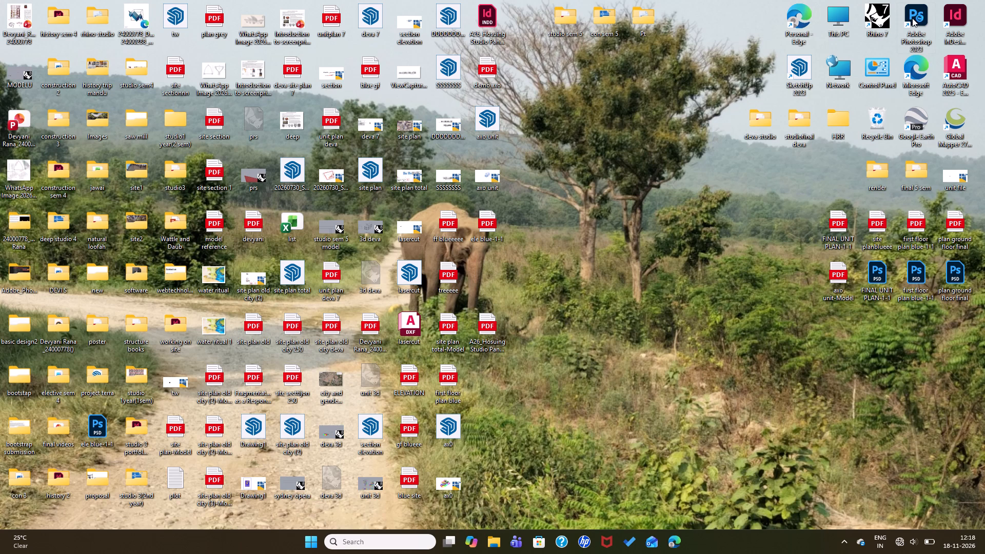
pyautogui.doubleClick(912, 18)
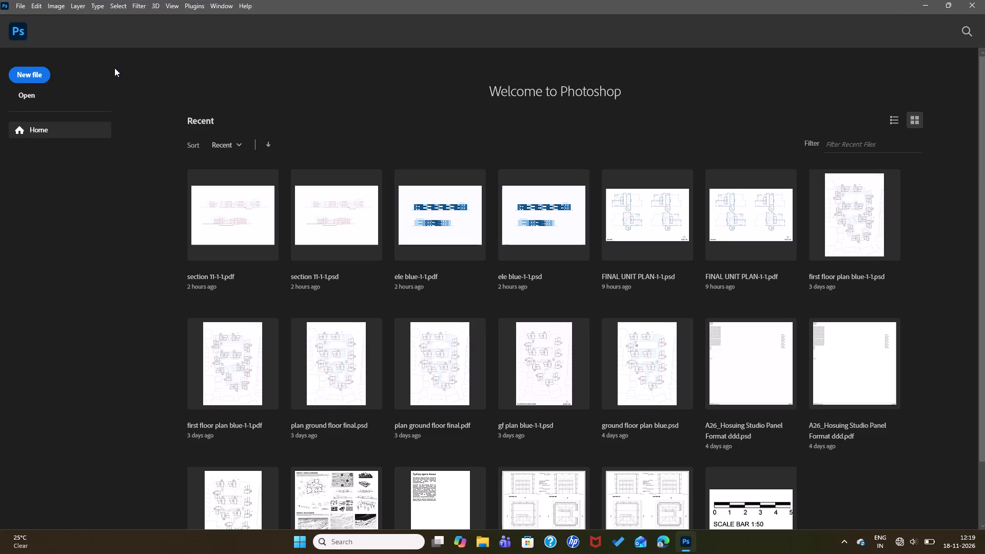
# Open the recent file ele blue-1-1.pdf.
pyautogui.click(426, 226)
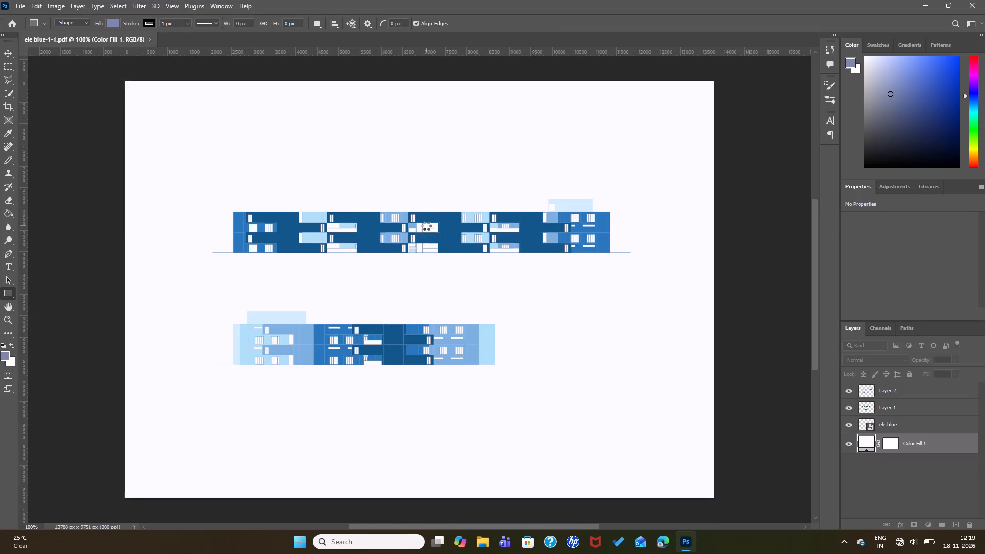
# Add a Solid Color fill layer in near-white fcfcfe directly above the Color Fill 1 layer.
pyautogui.click(906, 438)
pyautogui.click(912, 446)
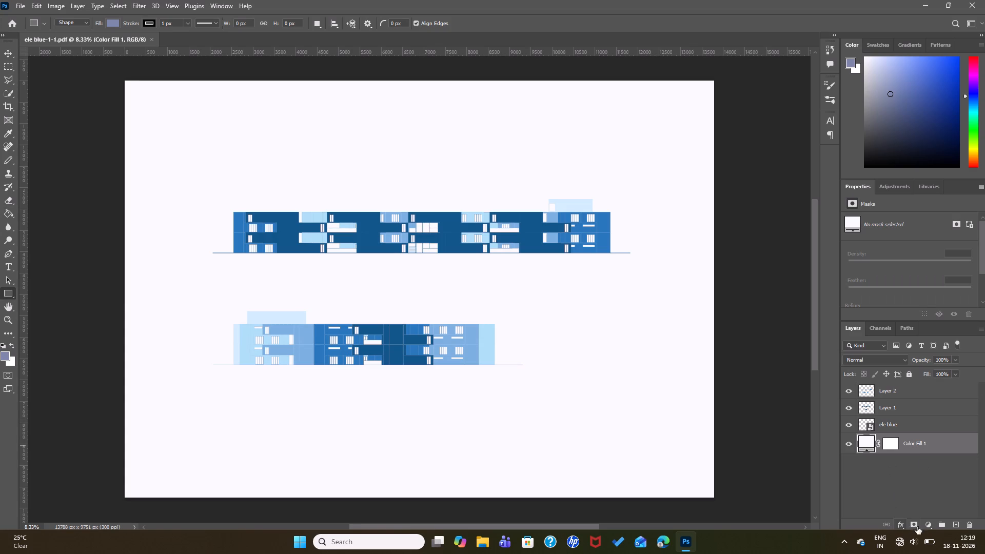
pyautogui.click(932, 525)
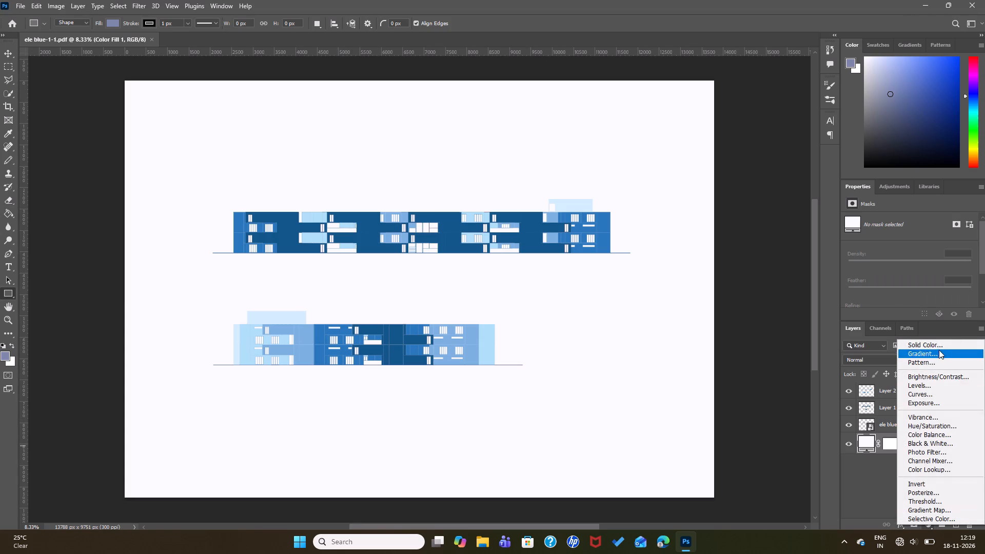
pyautogui.click(938, 342)
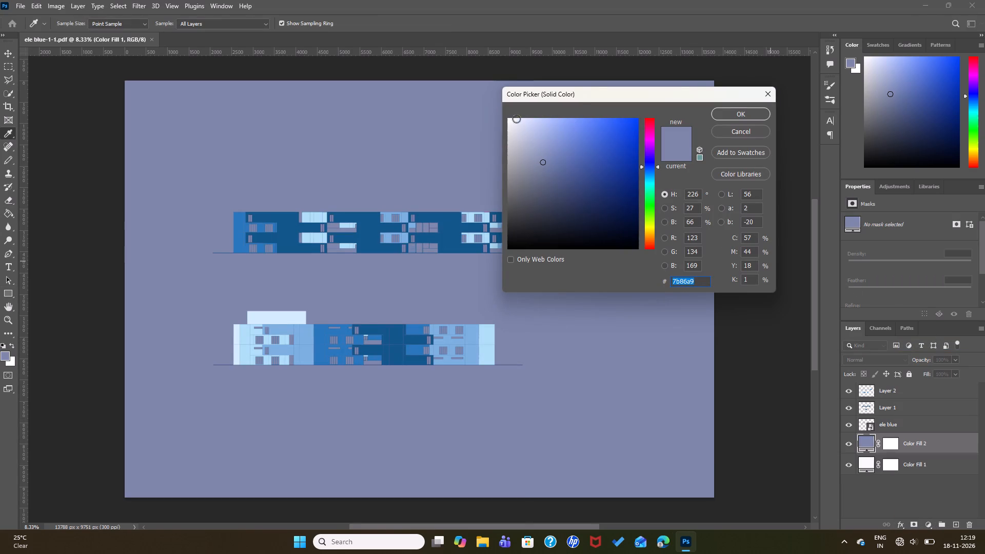
pyautogui.click(508, 118)
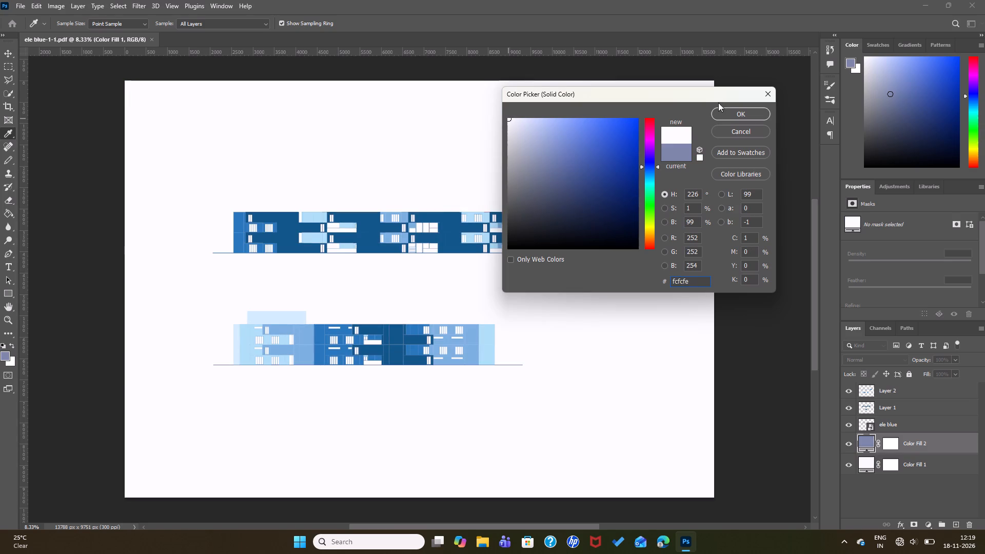
pyautogui.click(726, 112)
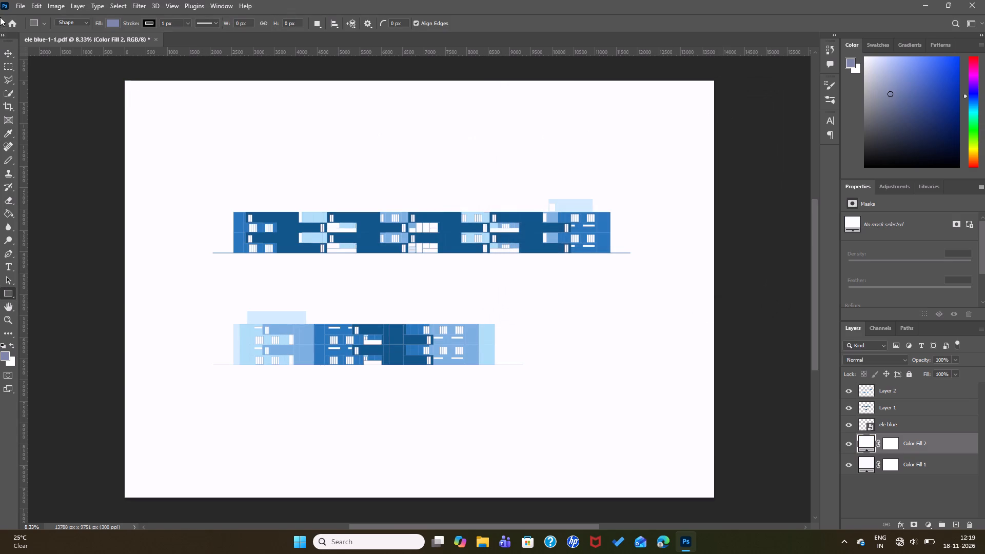
# Save the elevation drawing as Photoshop PDF ele blue-1-1 on the Desktop, replacing the existing file, with the High Quality Print preset.
pyautogui.click(17, 5)
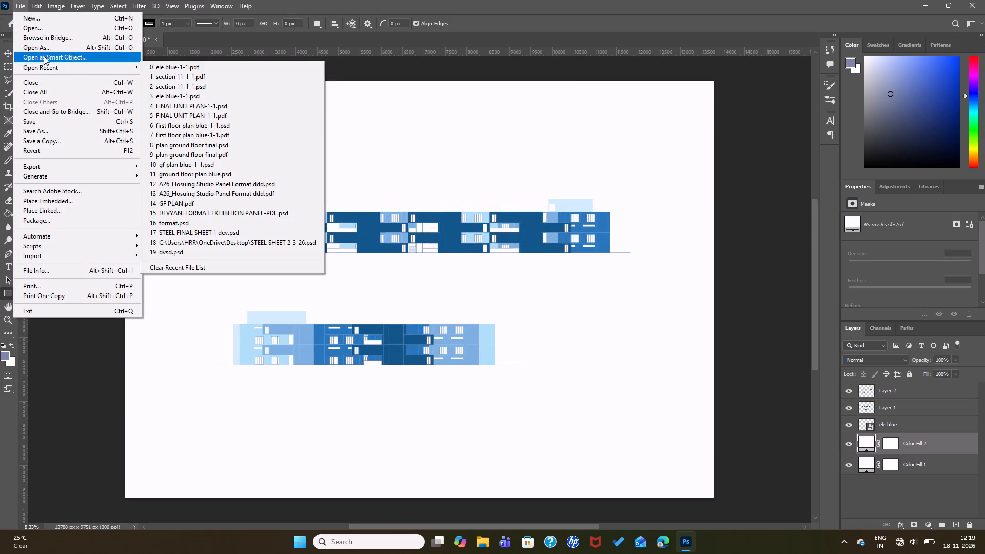
pyautogui.click(41, 131)
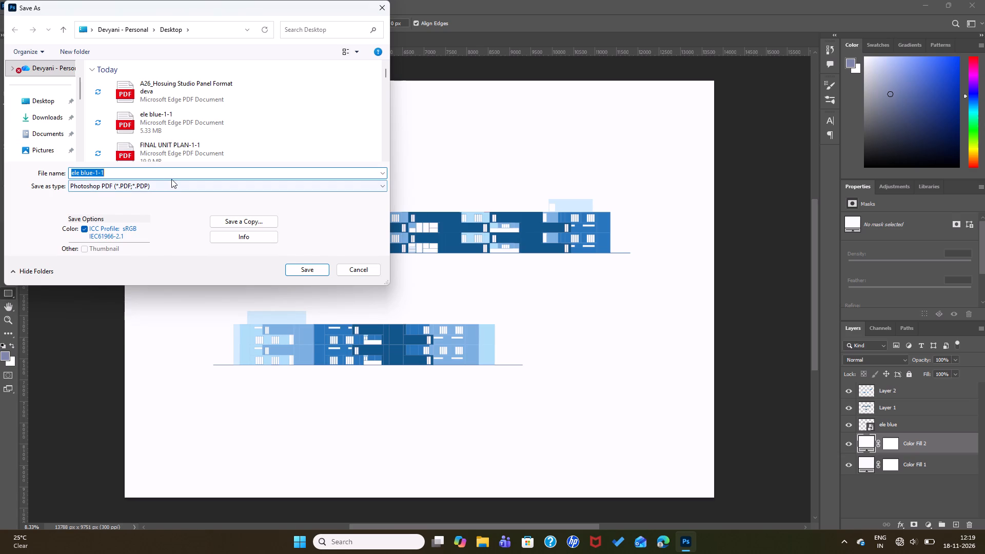
pyautogui.click(165, 175)
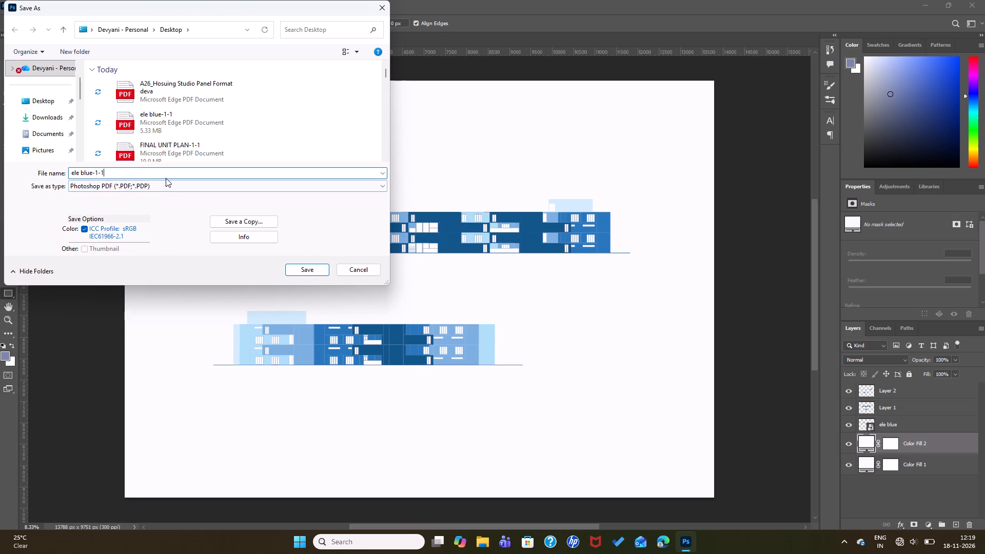
pyautogui.click(302, 269)
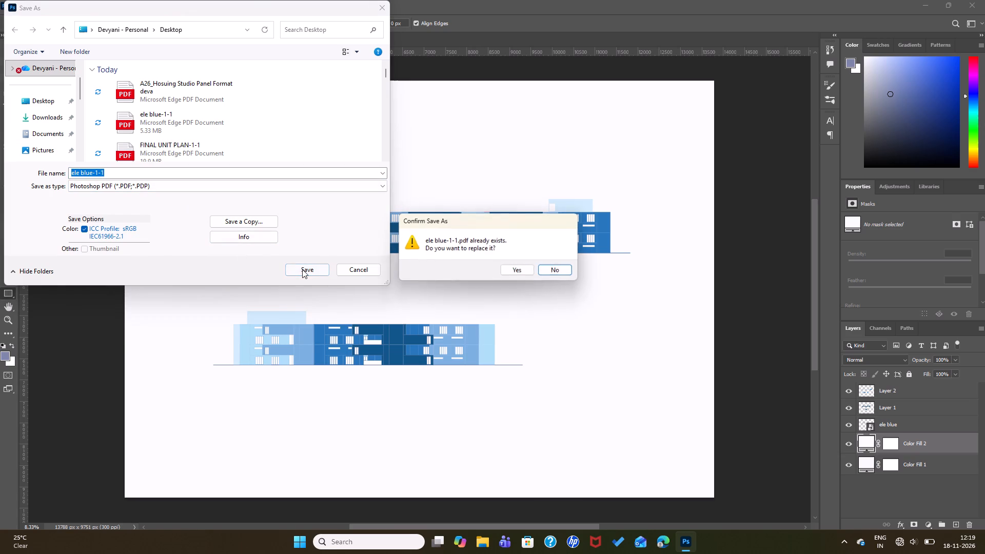
pyautogui.click(524, 269)
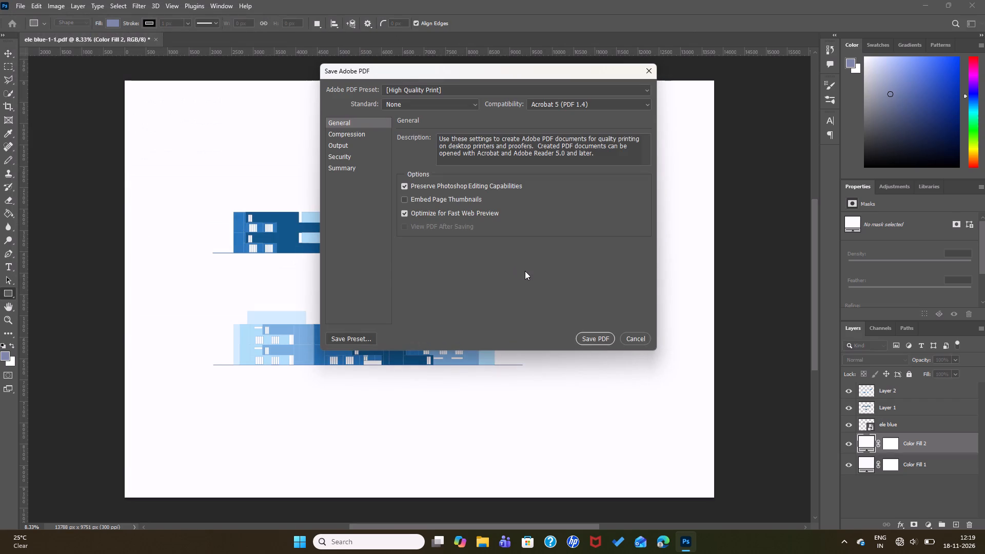
pyautogui.click(599, 334)
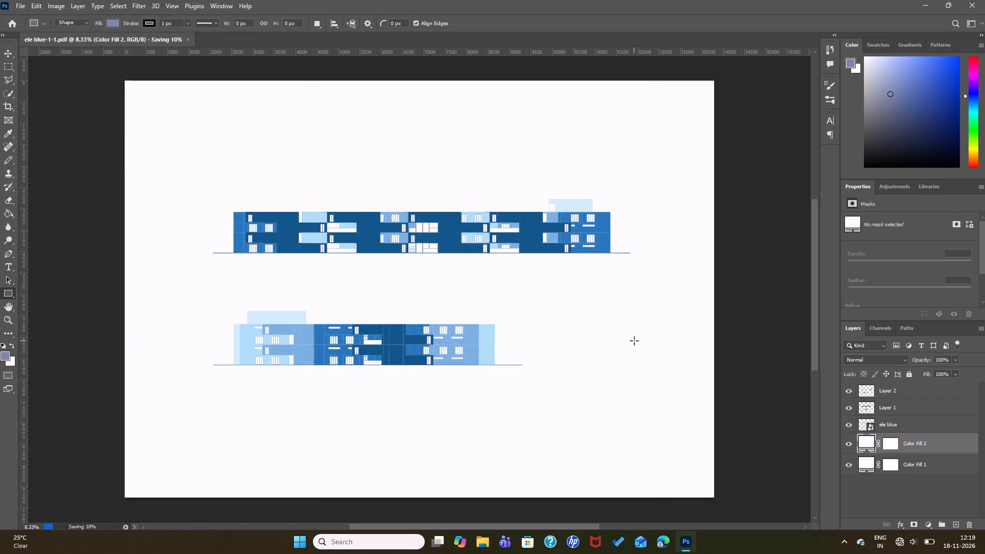
pyautogui.hotkey('ctrl', 's')
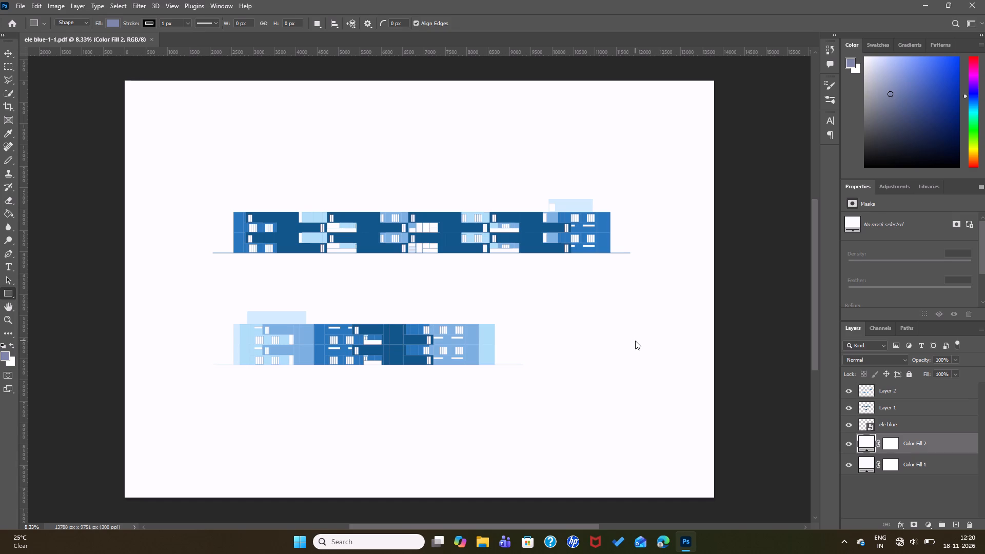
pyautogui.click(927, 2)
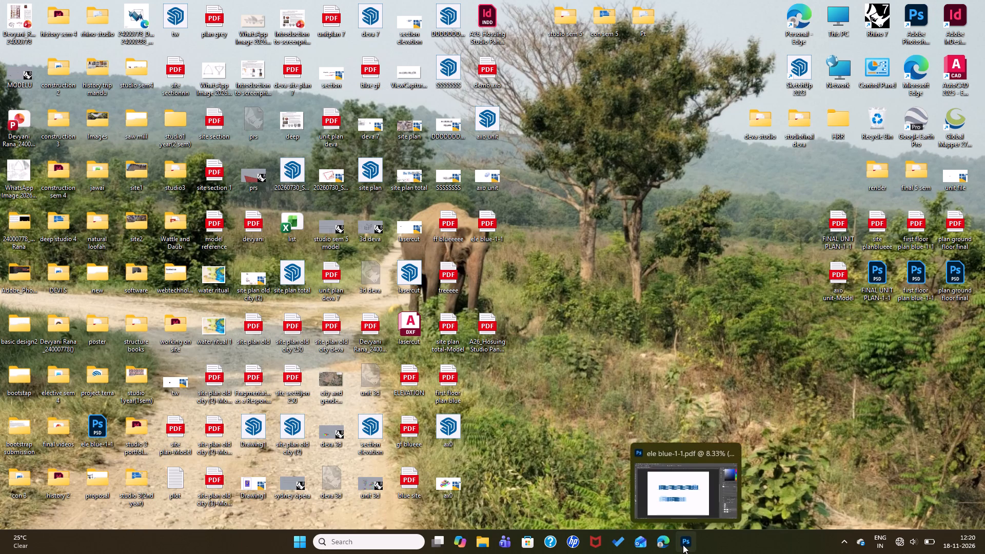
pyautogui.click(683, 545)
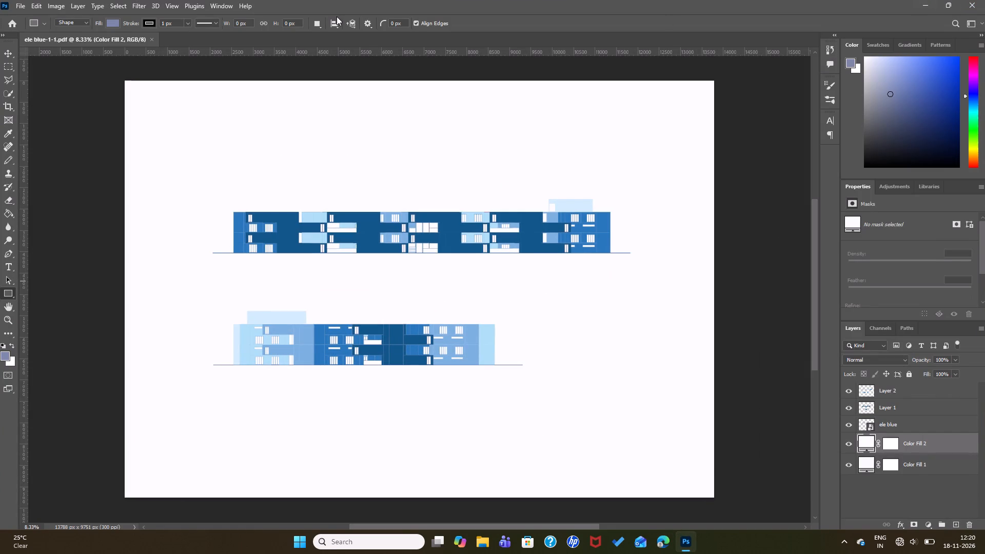
# Close ele blue-1-1.pdf and open the recent file section 11-1-1.pdf.
pyautogui.click(151, 39)
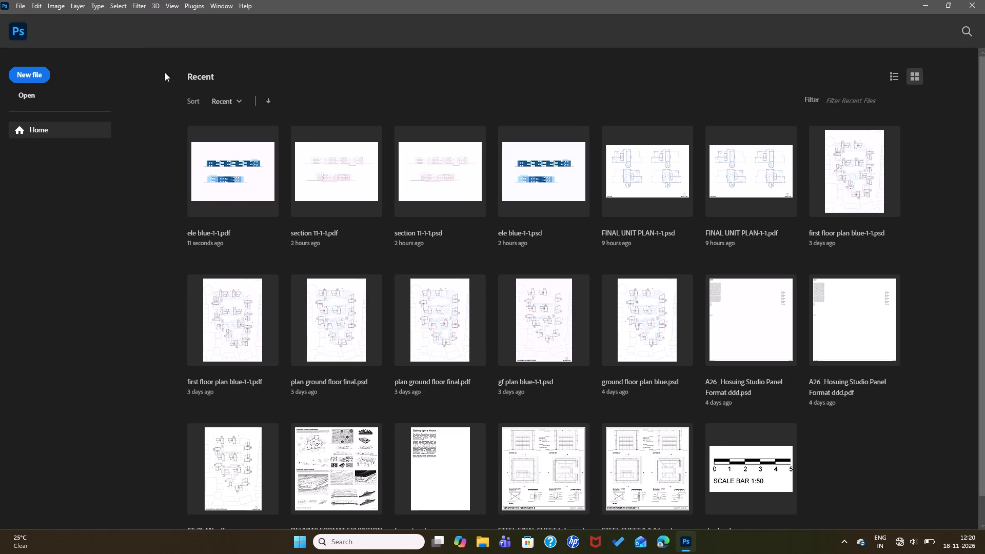
pyautogui.click(336, 208)
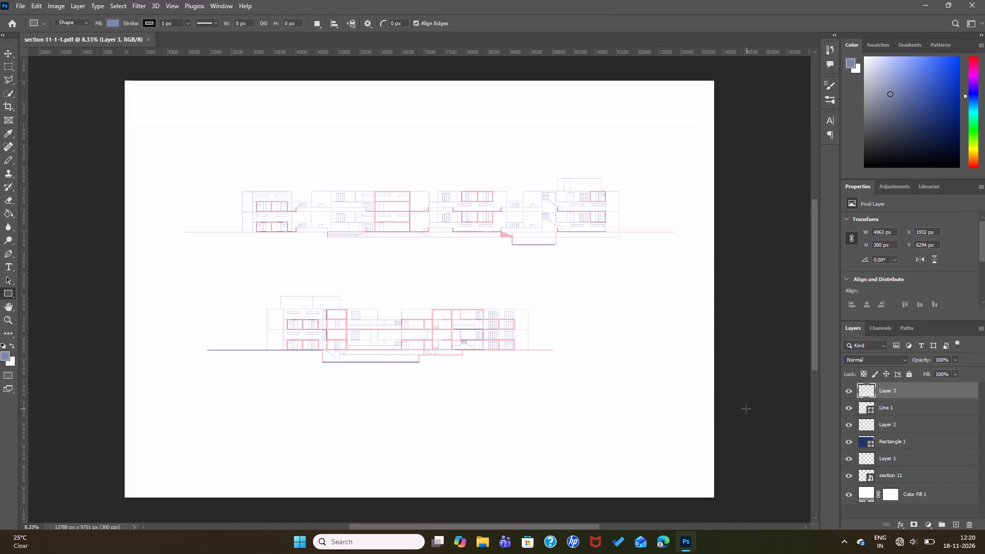
# Add a near-white Solid Color fill layer directly above the Color Fill 1 layer in the section drawing.
pyautogui.scroll(-5, 971, 483)
pyautogui.click(917, 498)
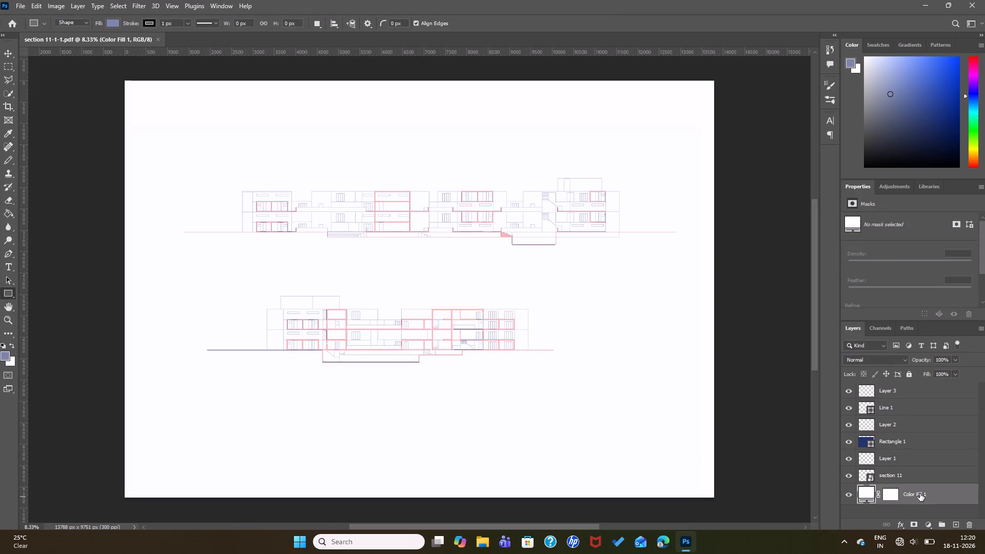
pyautogui.click(931, 524)
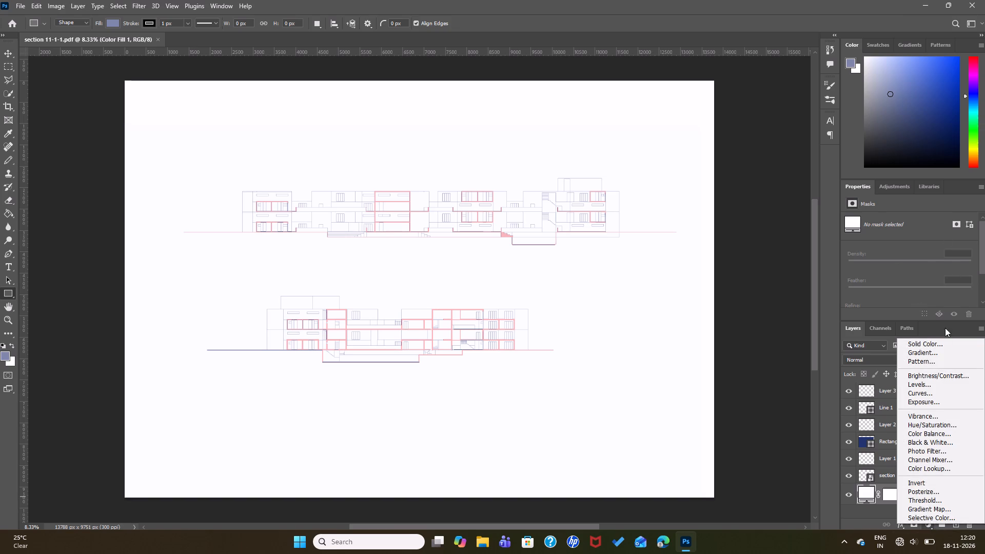
pyautogui.click(940, 343)
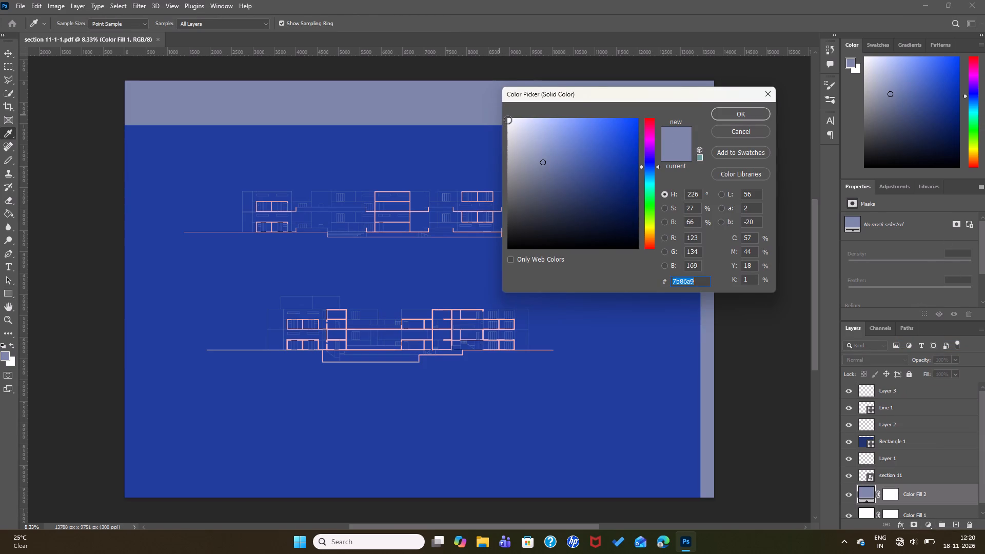
pyautogui.click(508, 120)
pyautogui.click(735, 113)
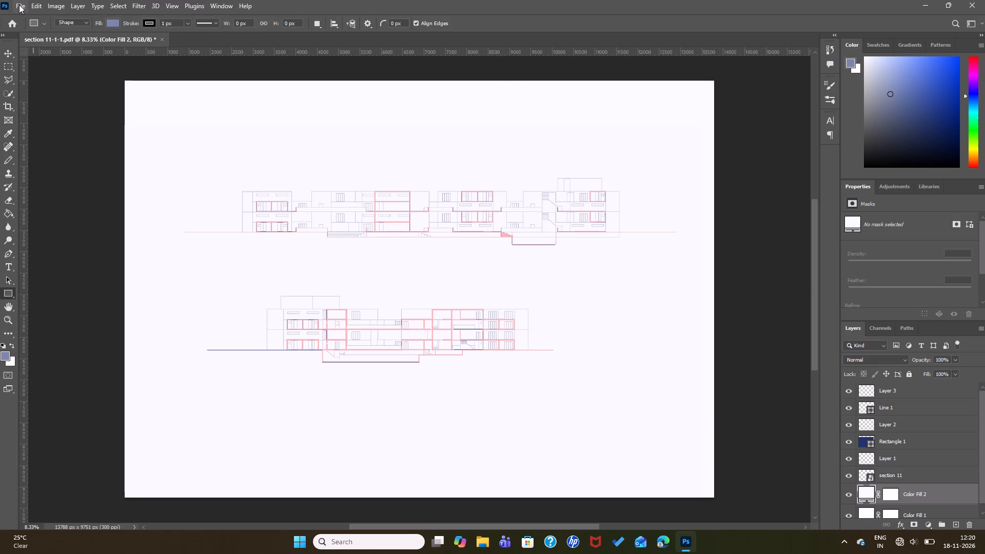
# Save the changes to section 11-1-1.pdf.
pyautogui.click(19, 5)
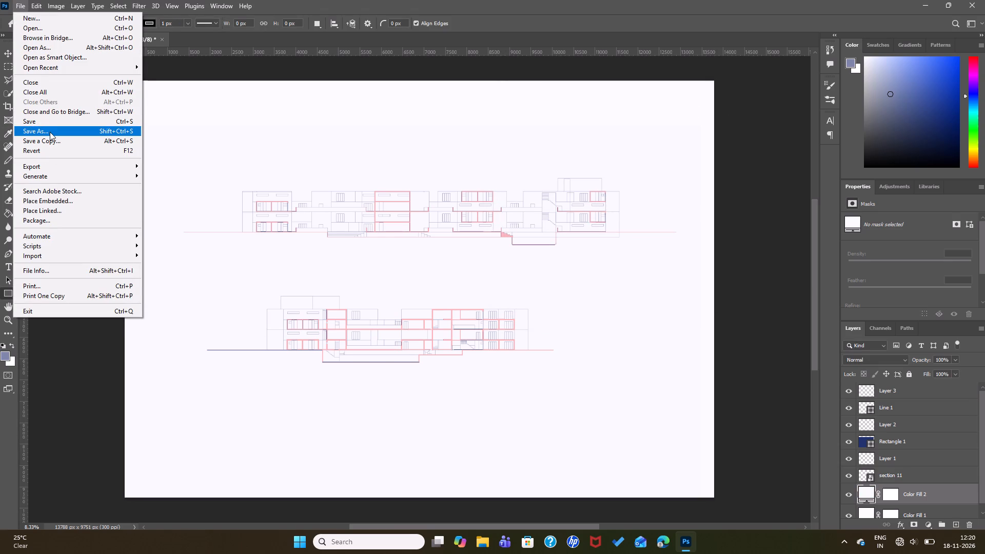
pyautogui.click(53, 123)
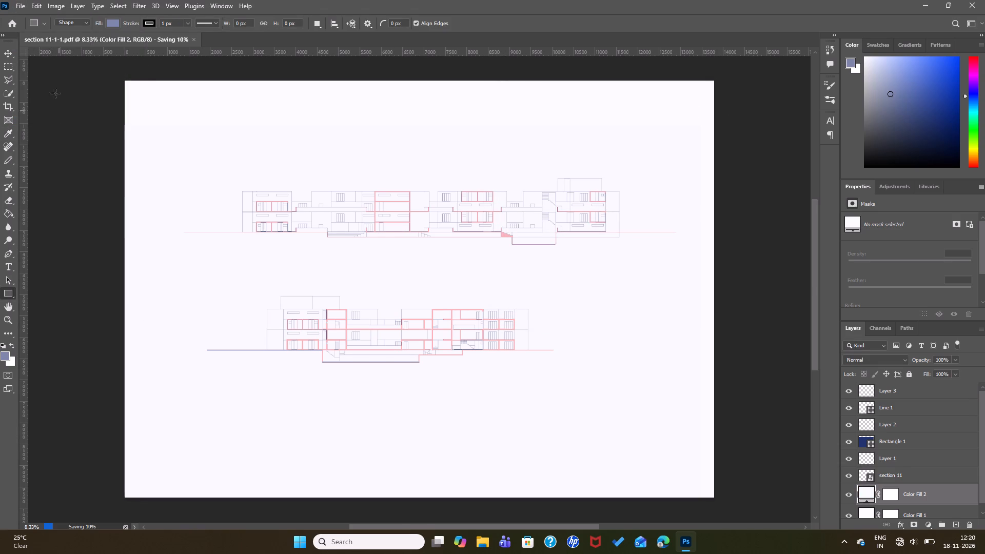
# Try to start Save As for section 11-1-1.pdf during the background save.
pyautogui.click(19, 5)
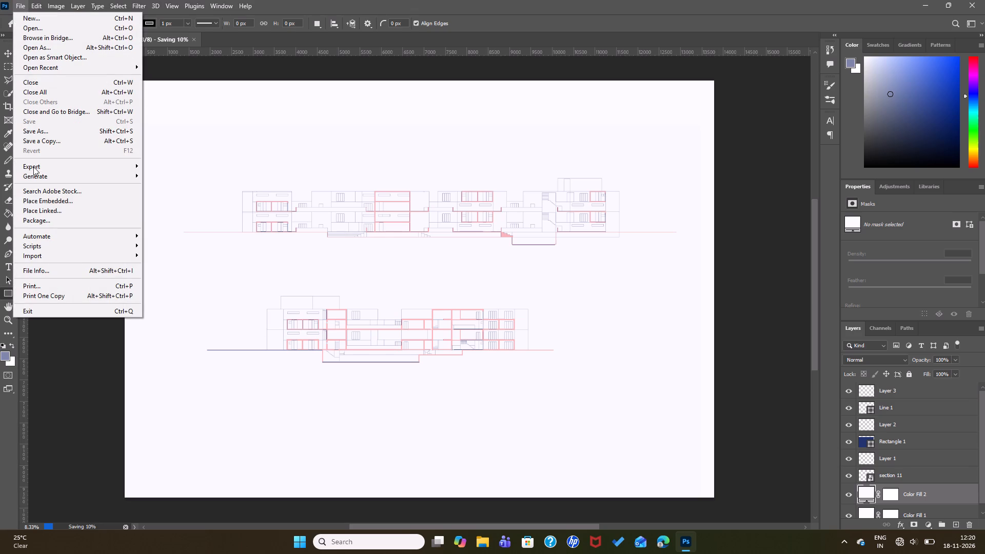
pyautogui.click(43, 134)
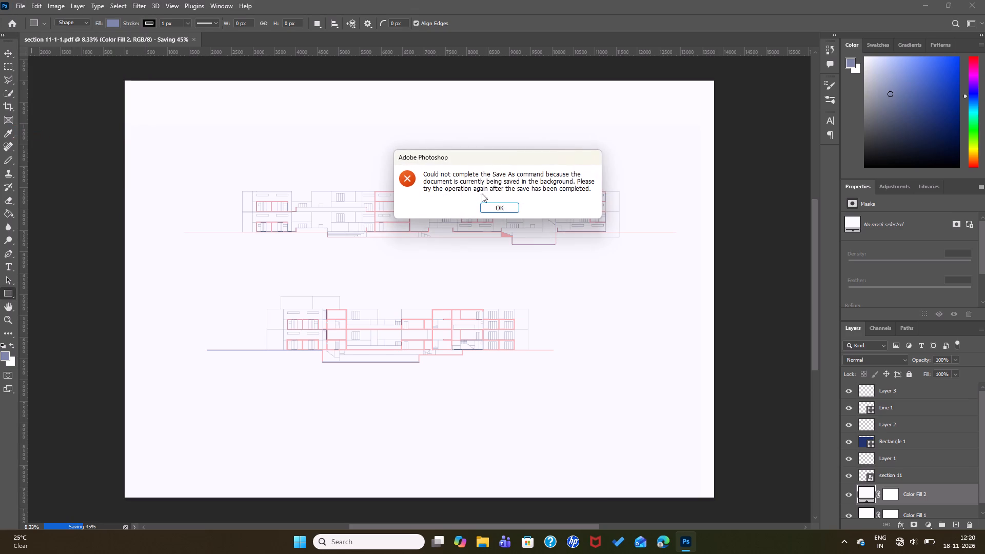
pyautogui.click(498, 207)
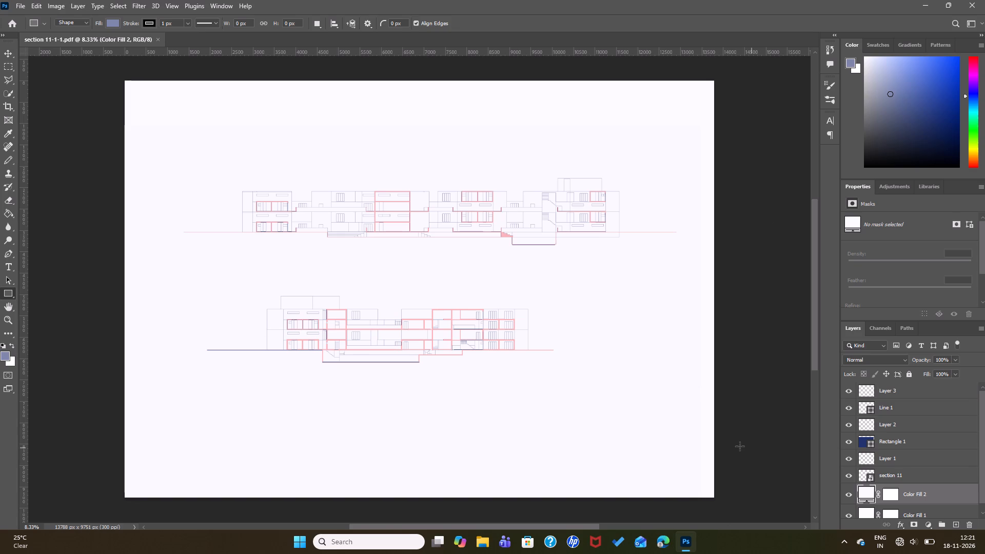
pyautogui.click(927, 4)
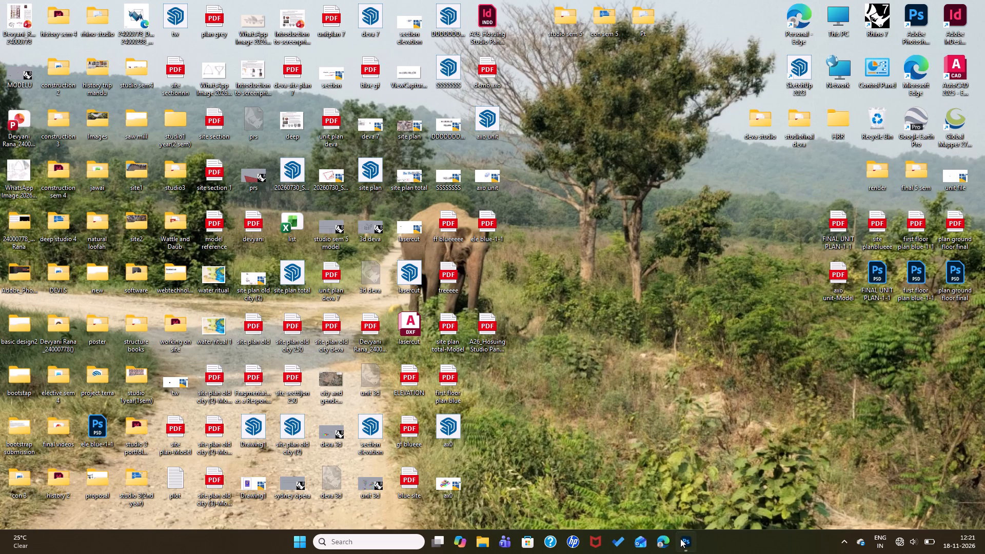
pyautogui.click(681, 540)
# Save the section drawing as Photoshop PDF section 11-1-1 in the Desktop render folder, replacing the existing file.
pyautogui.click(18, 5)
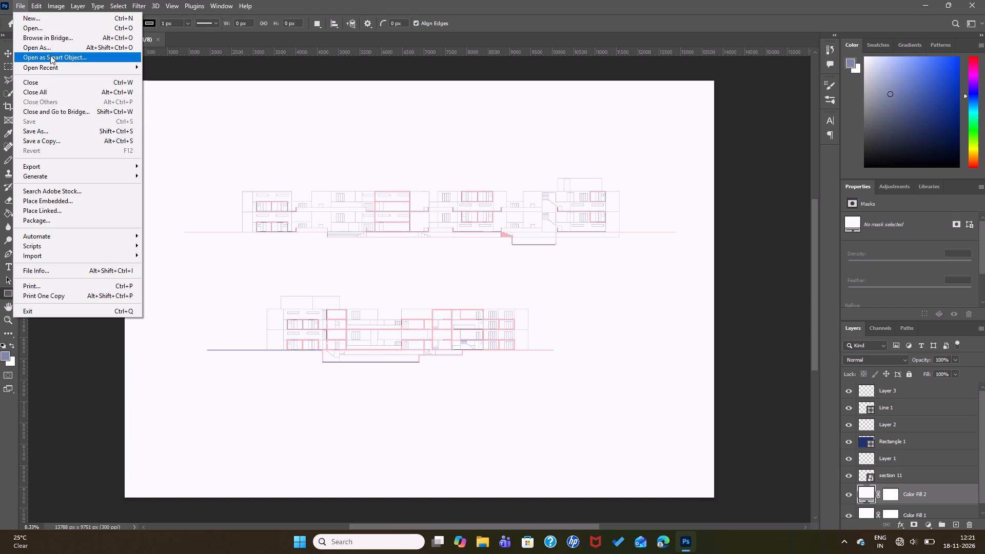
pyautogui.click(52, 130)
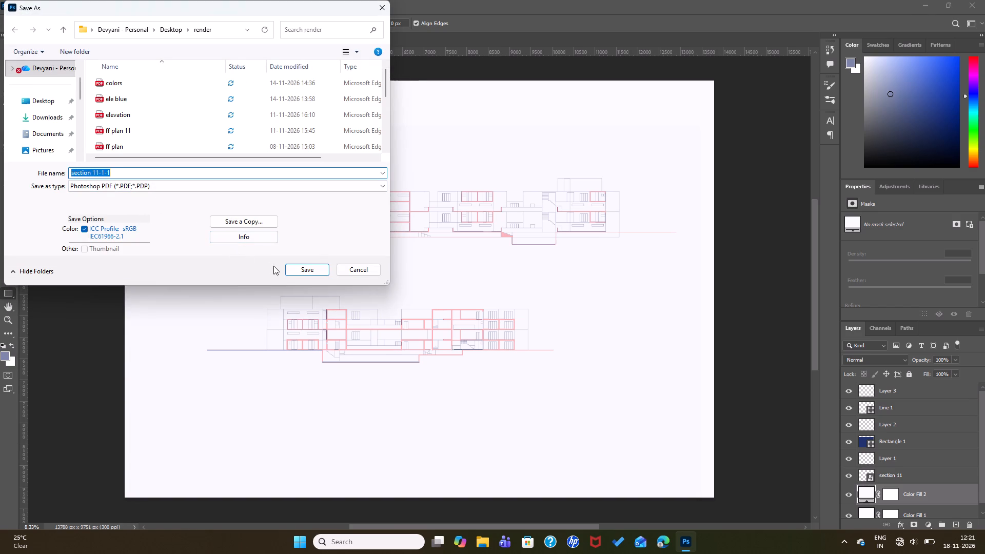
pyautogui.click(312, 268)
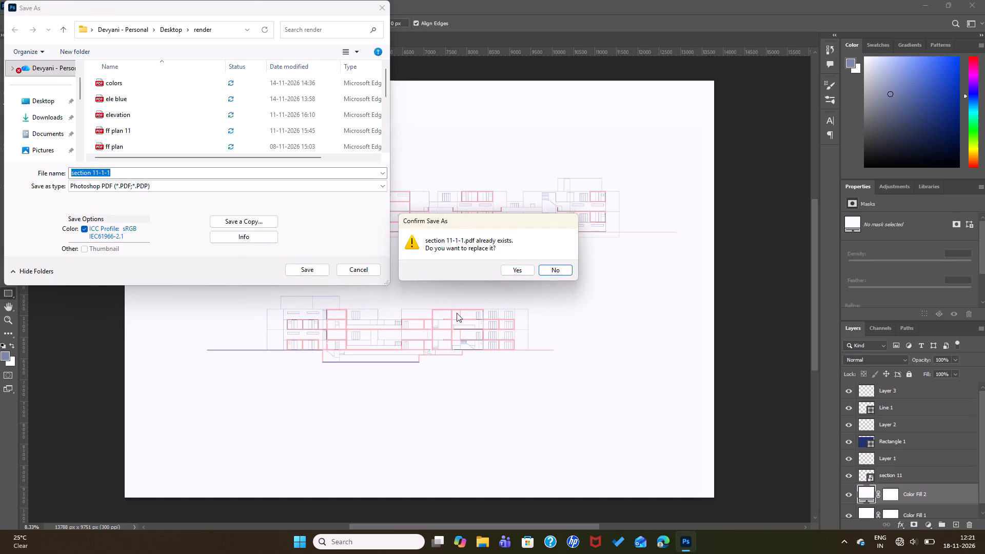
pyautogui.click(523, 272)
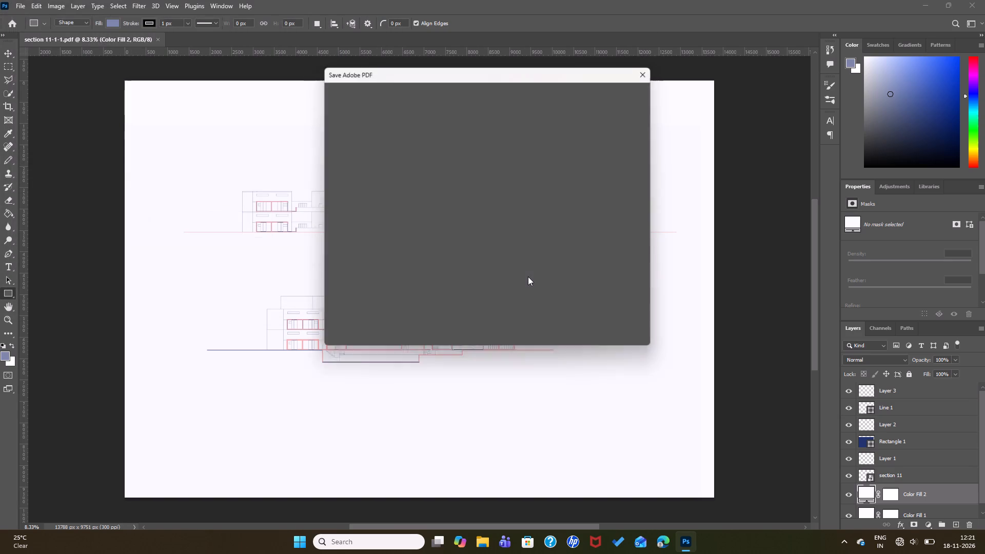
pyautogui.click(598, 340)
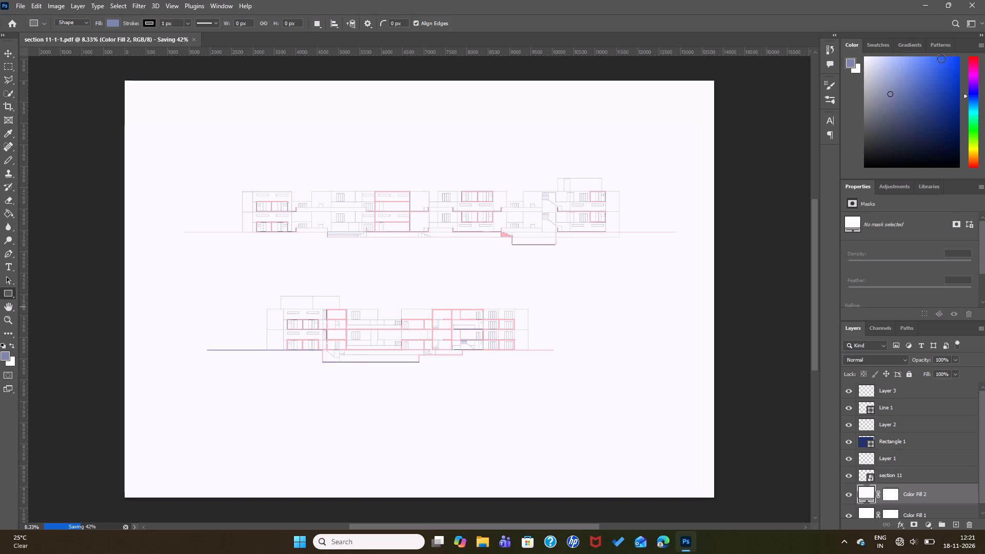
# Open the A26_Hosuing Studio InDesign document from the desktop.
pyautogui.click(930, 4)
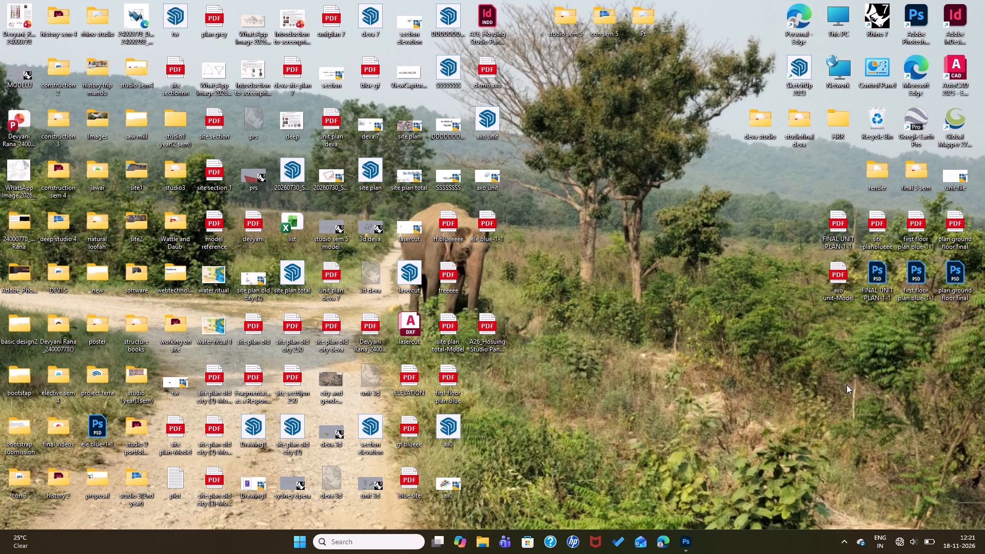
pyautogui.doubleClick(494, 18)
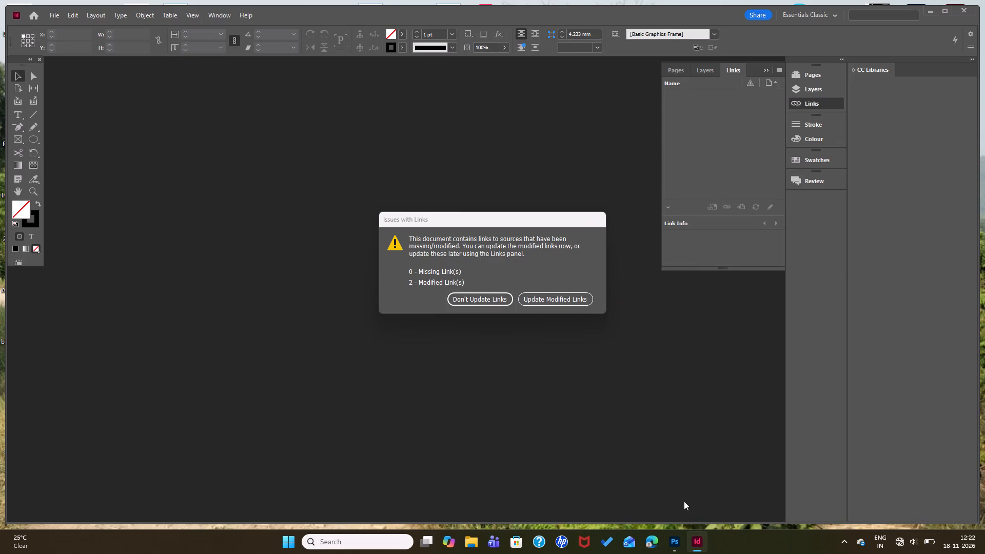
# Switch to Photoshop to check the saving of section 11-1-1.pdf.
pyautogui.click(677, 540)
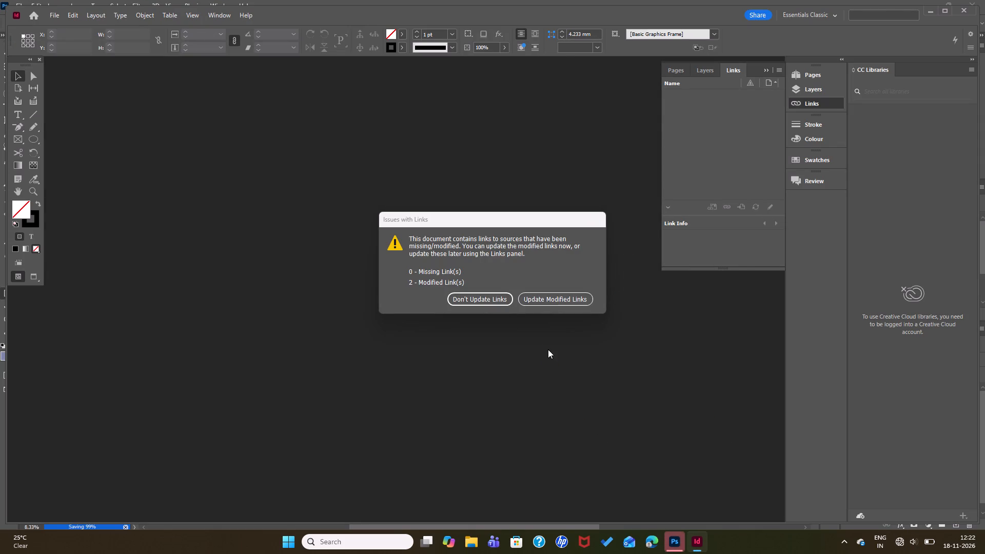
# Update the modified links while opening the housing studio panel document.
pyautogui.click(556, 294)
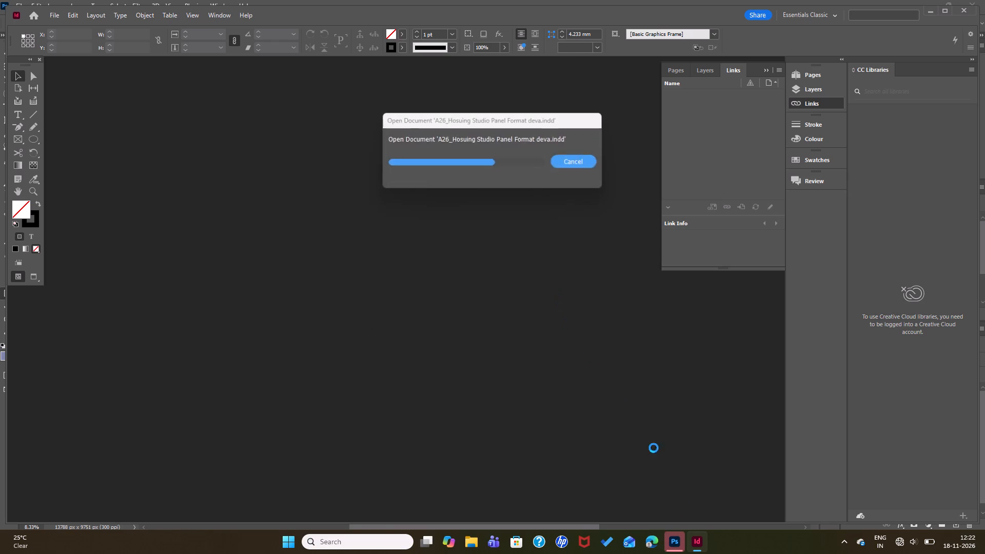
# Switch to Photoshop and close it.
pyautogui.click(677, 546)
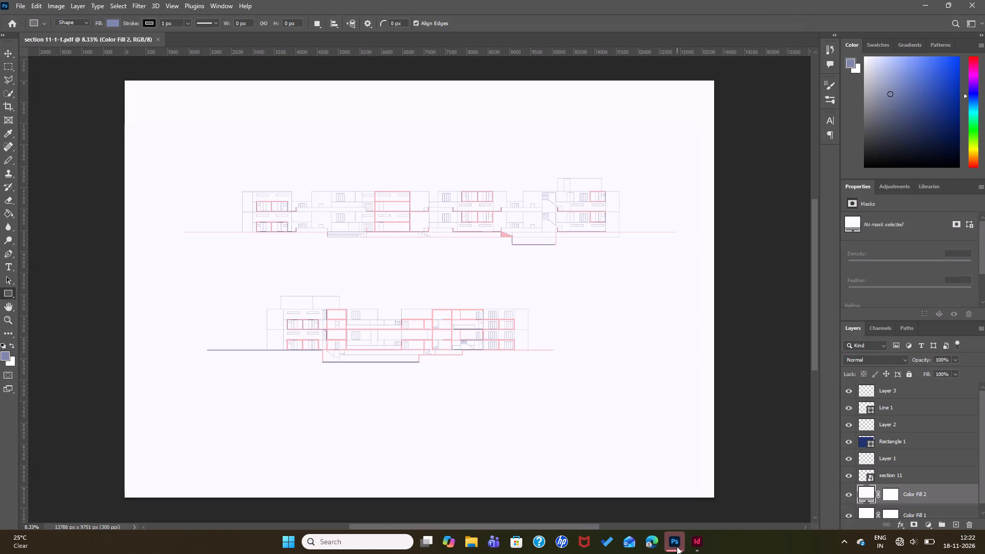
pyautogui.click(979, 2)
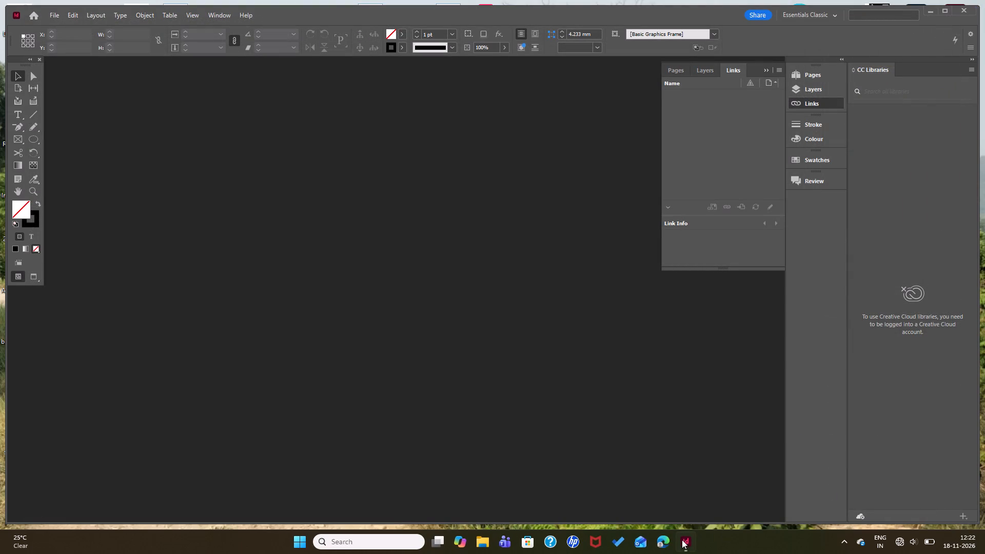
# Return to InDesign and skip replacing the missing Museo Sans fonts in the housing studio panel.
pyautogui.click(682, 543)
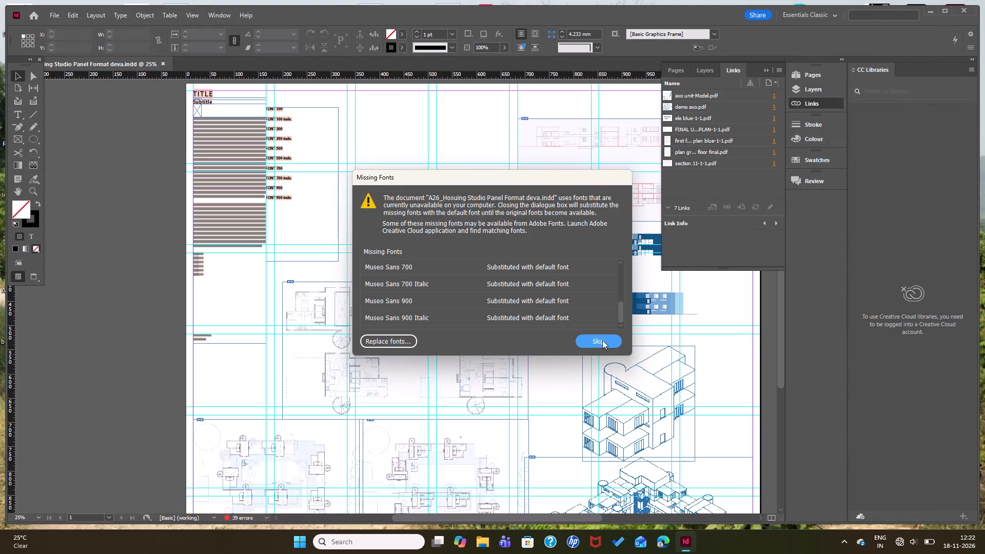
pyautogui.click(602, 340)
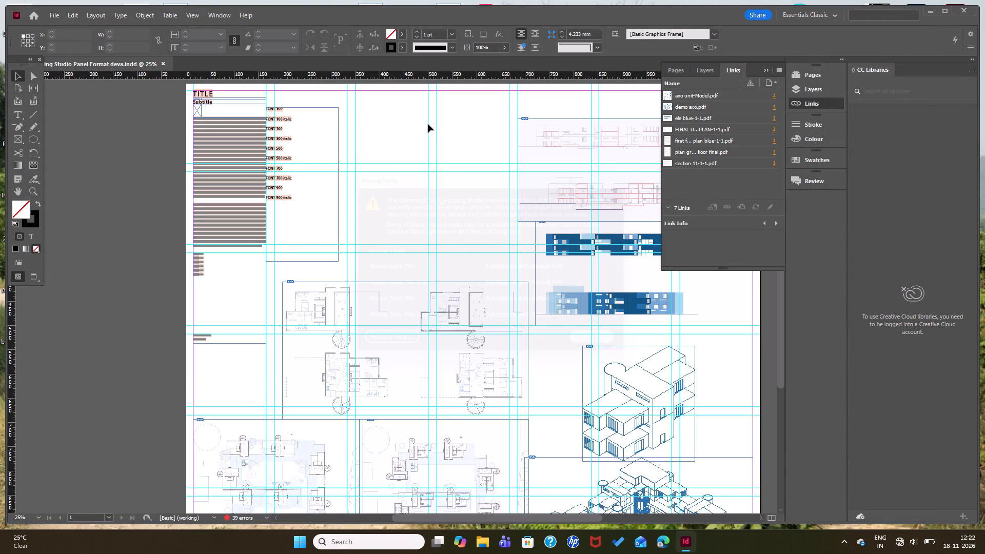
pyautogui.click(428, 124)
pyautogui.click(468, 141)
# Place ele blue-1-1.pdf from the Desktop into the empty area beside the text column on the panel.
pyautogui.hotkey('ctrl', 'd')
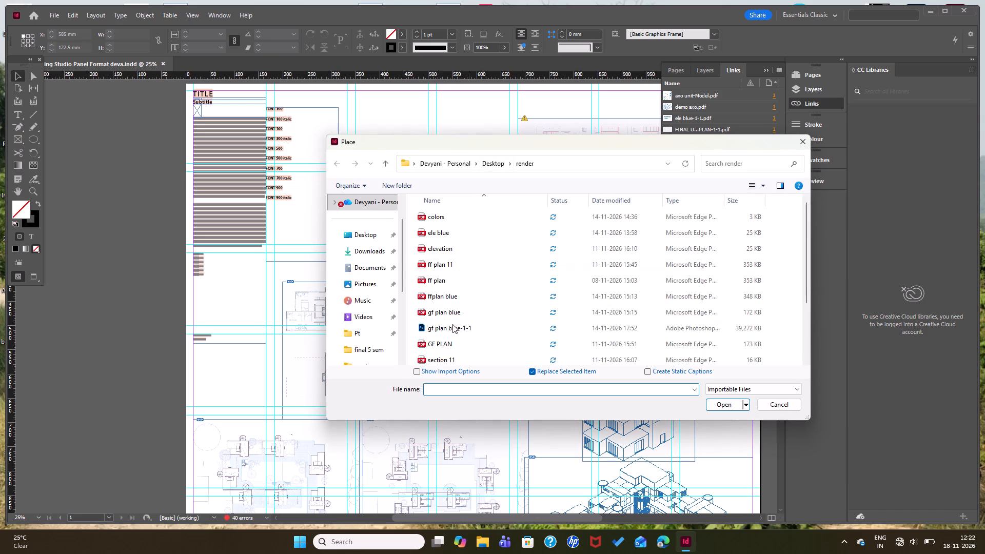
pyautogui.doubleClick(373, 236)
pyautogui.click(487, 226)
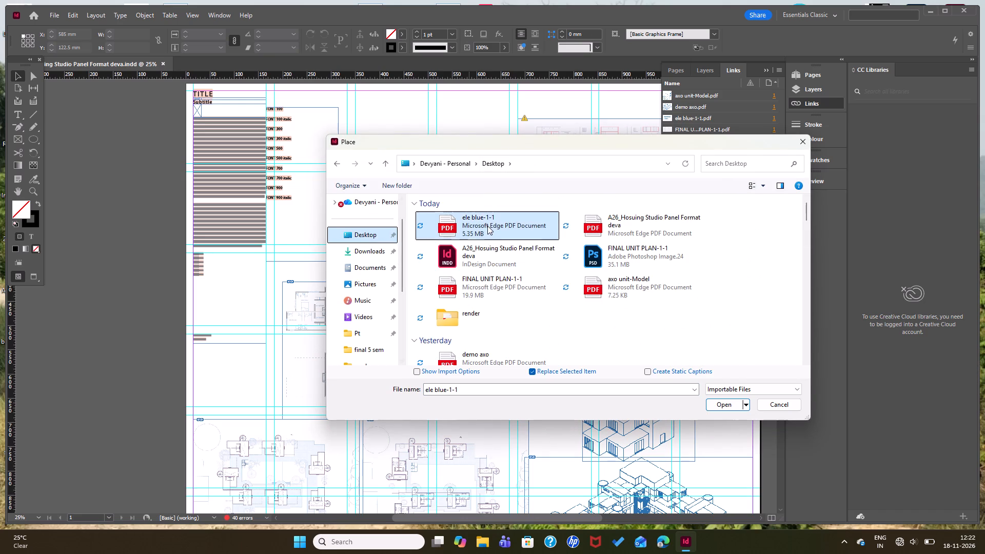
pyautogui.click(730, 404)
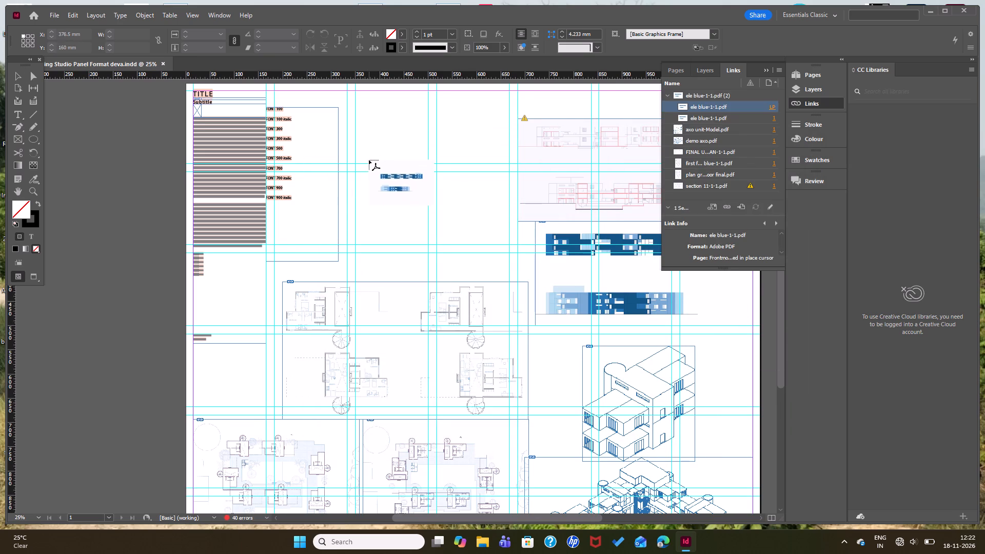
pyautogui.click(382, 158)
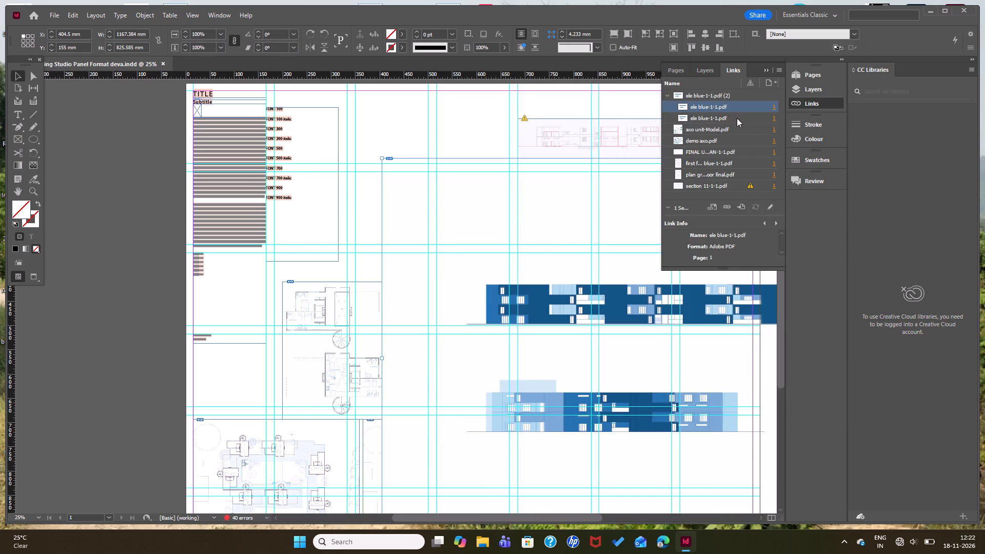
# Collapse the links list and scale the newly placed elevation down to about 438 × 310 mm, positioned over the unit axonometric.
pyautogui.click(667, 95)
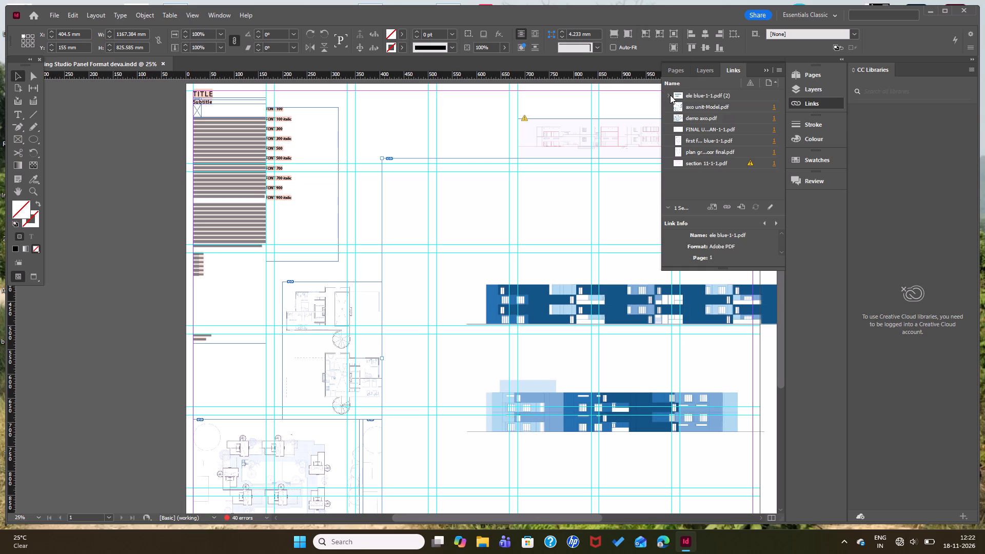
pyautogui.click(762, 70)
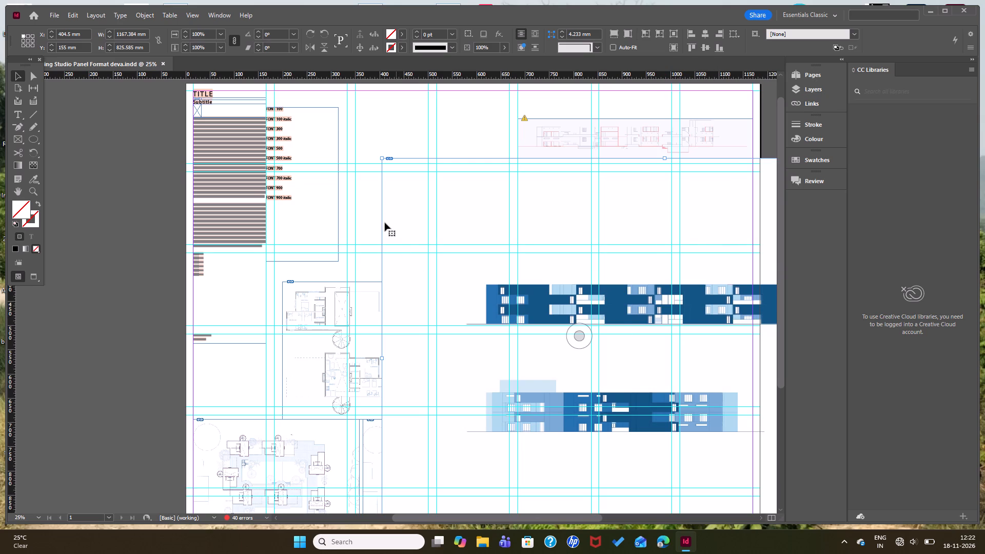
pyautogui.keyDown('ctrl'); pyautogui.keyDown('shift'); pyautogui.moveTo(384, 160); pyautogui.dragTo(511, 333); pyautogui.keyUp('shift'); pyautogui.keyUp('ctrl')
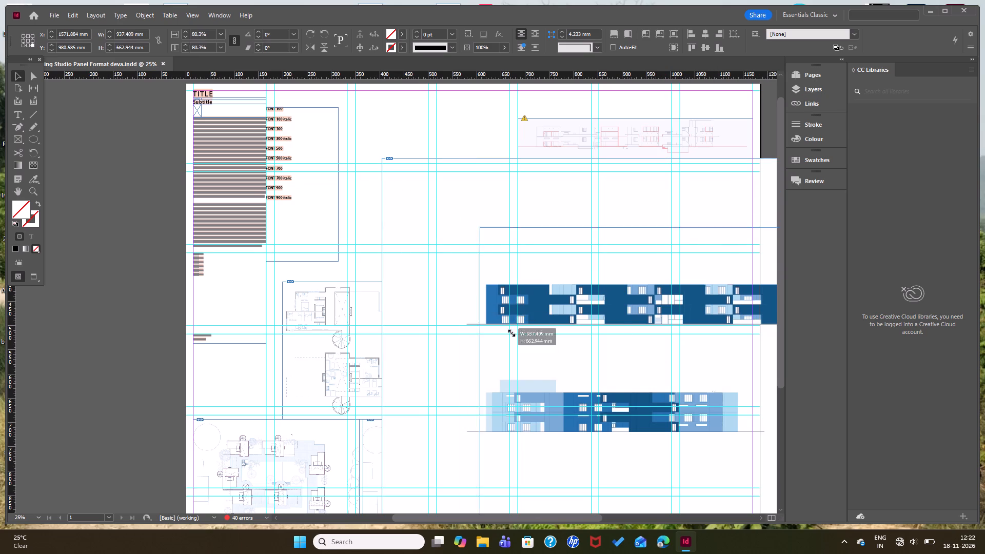
pyautogui.keyDown('ctrl'); pyautogui.keyDown('shift'); pyautogui.moveTo(511, 333); pyautogui.dragTo(564, 384); pyautogui.keyUp('shift'); pyautogui.keyUp('ctrl')
pyautogui.moveTo(619, 350); pyautogui.dragTo(338, 245)
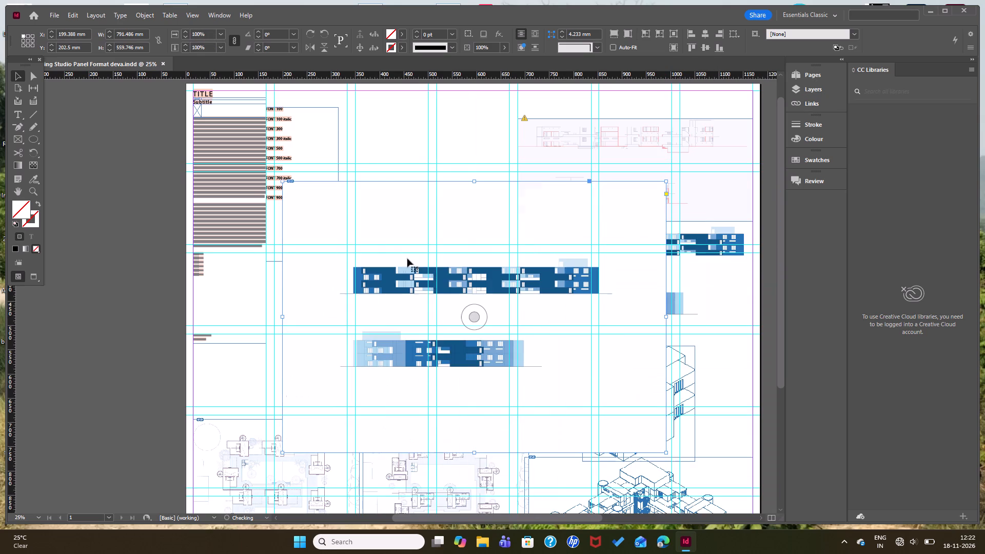
pyautogui.keyDown('ctrl'); pyautogui.keyDown('shift'); pyautogui.moveTo(283, 183); pyautogui.dragTo(446, 335); pyautogui.keyUp('shift'); pyautogui.keyUp('ctrl')
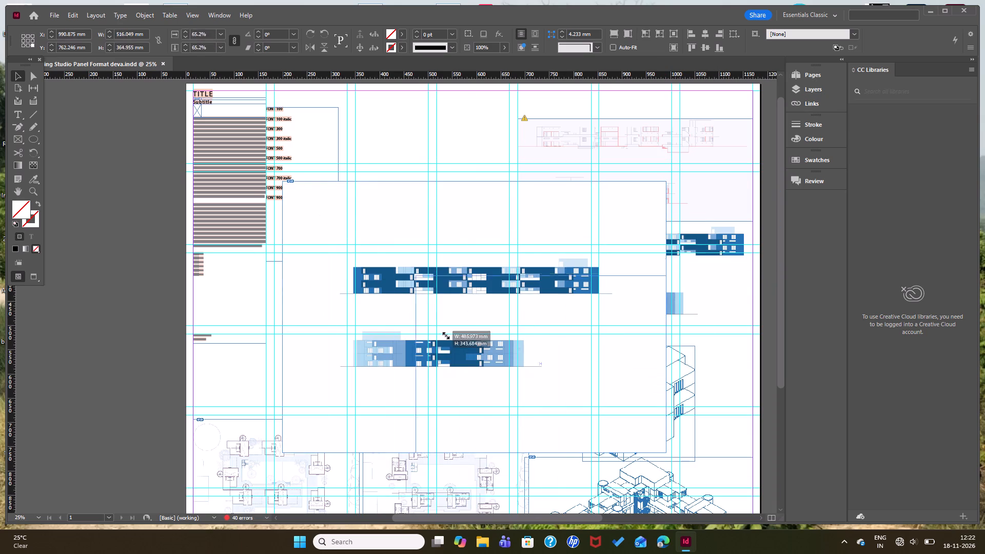
pyautogui.keyDown('ctrl'); pyautogui.keyDown('shift'); pyautogui.moveTo(446, 335); pyautogui.dragTo(454, 343); pyautogui.keyUp('shift'); pyautogui.keyUp('ctrl')
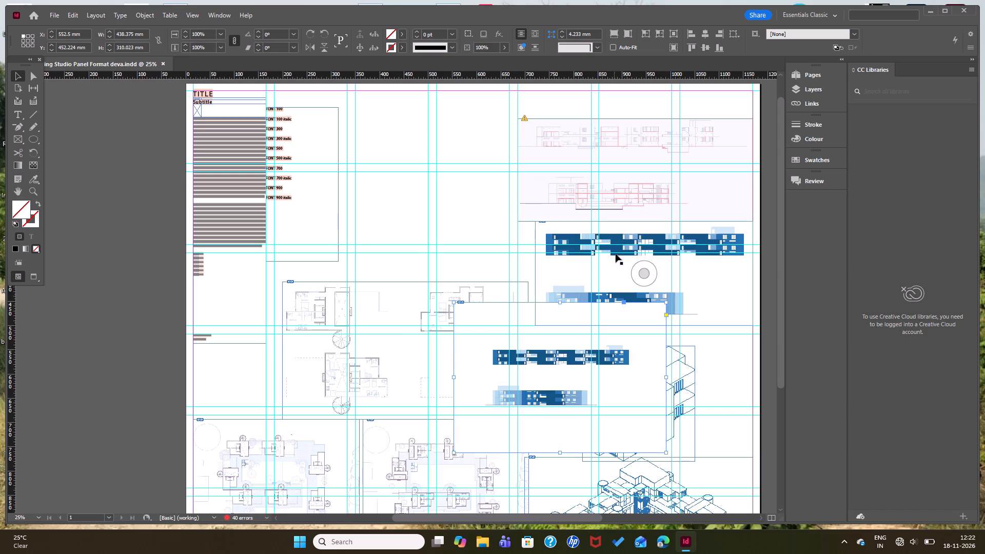
# Delete the old blue elevation and the section 11-1-1 drawing together with its frame.
pyautogui.click(615, 254)
pyautogui.press('Delete')
pyautogui.click(633, 182)
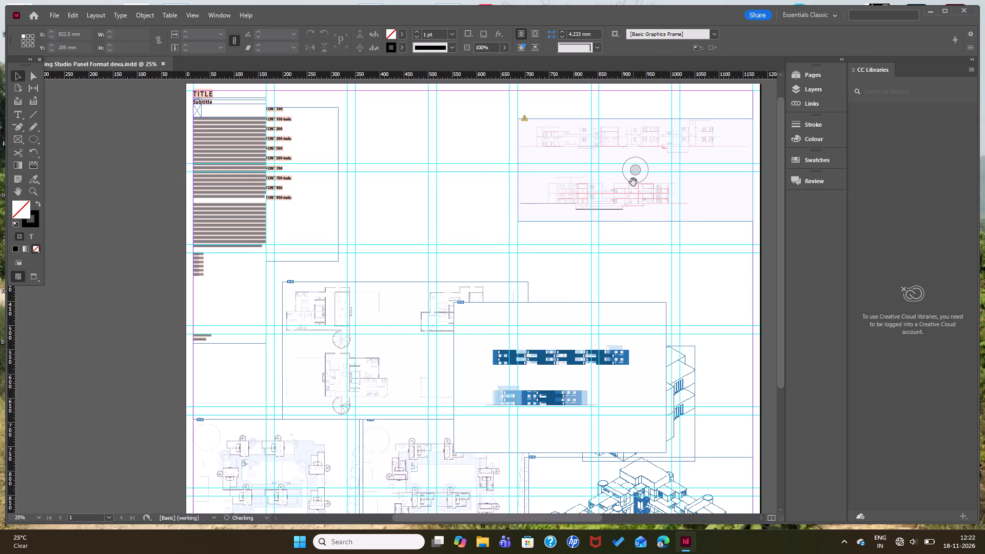
pyautogui.press('Delete')
pyautogui.click(618, 203)
pyautogui.press('Delete')
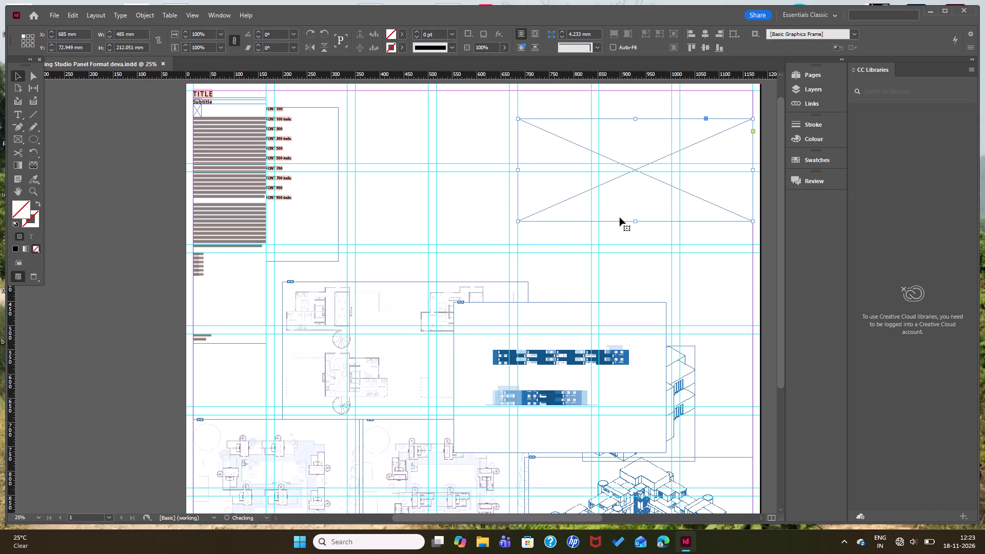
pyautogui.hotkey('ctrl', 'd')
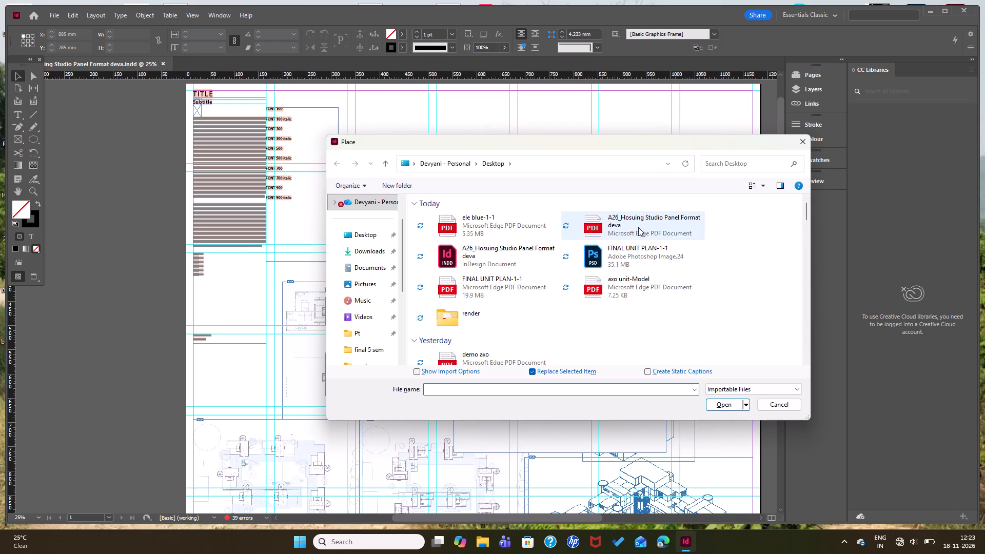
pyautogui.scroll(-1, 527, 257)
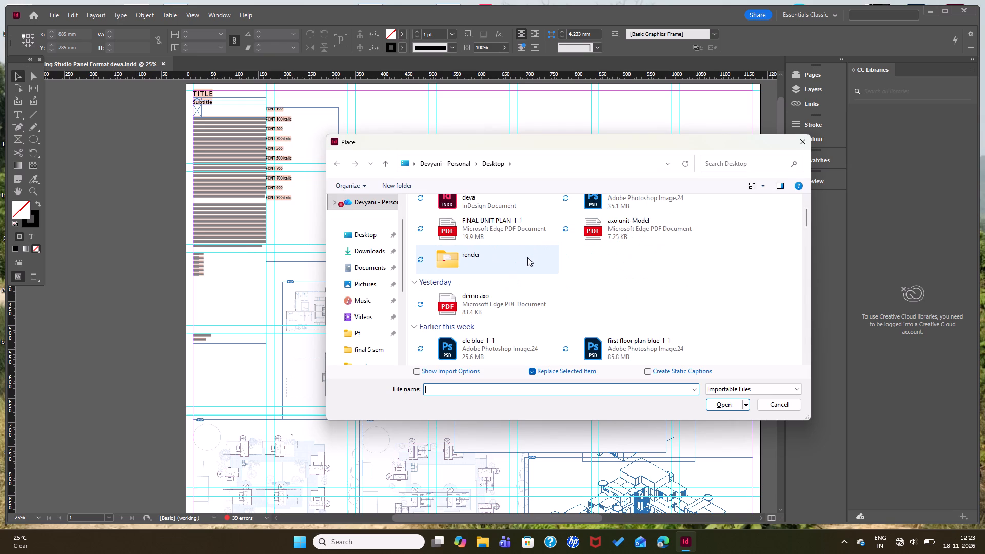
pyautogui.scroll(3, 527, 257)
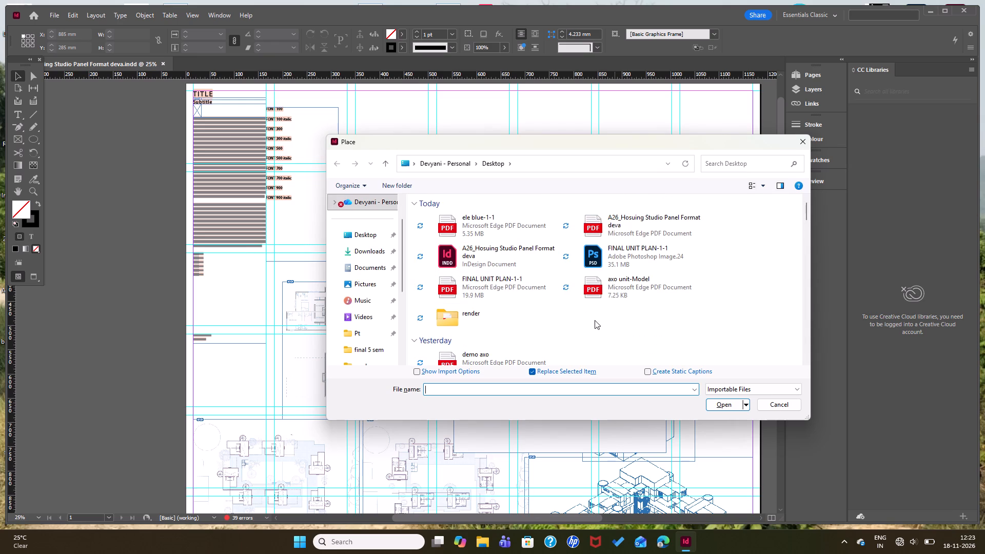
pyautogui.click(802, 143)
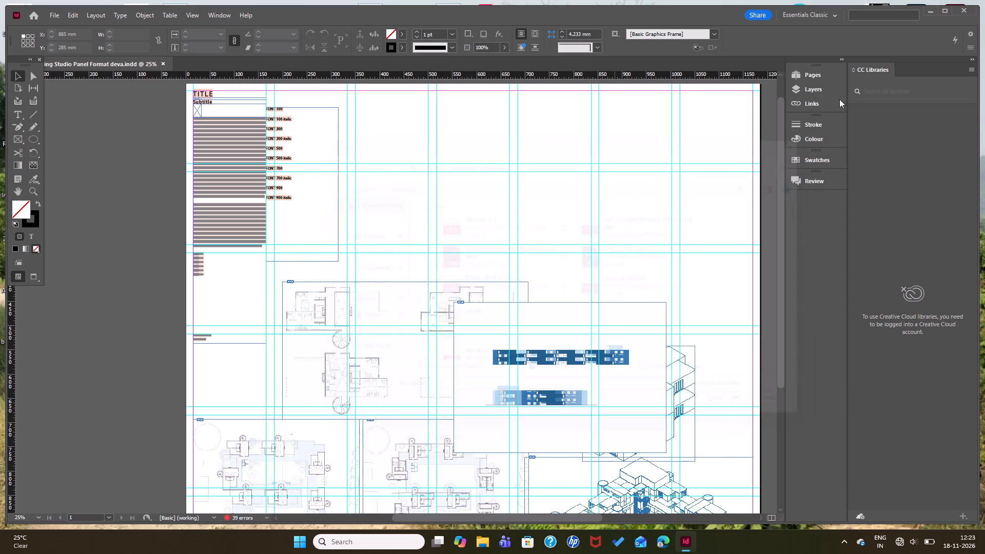
# Minimise InDesign, dismiss the Creative Cloud repair prompt and move the ele blue-1-1 PDF onto the desktop's empty central area.
pyautogui.click(927, 8)
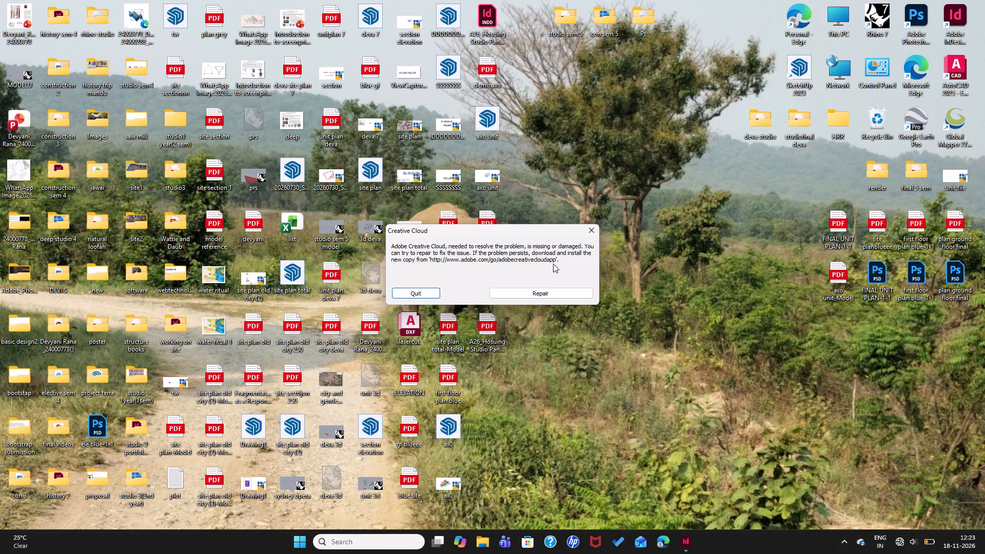
pyautogui.click(595, 226)
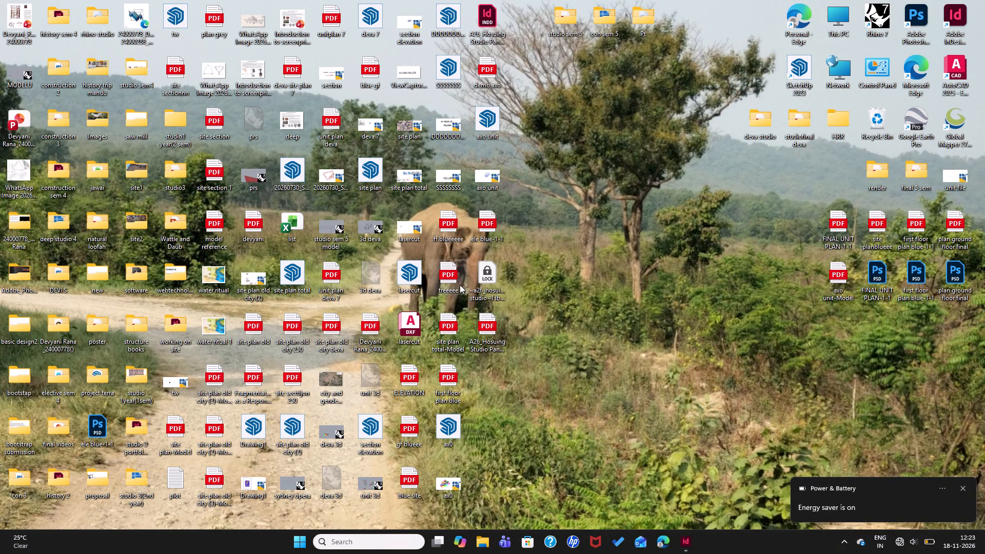
pyautogui.moveTo(486, 225); pyautogui.dragTo(599, 239)
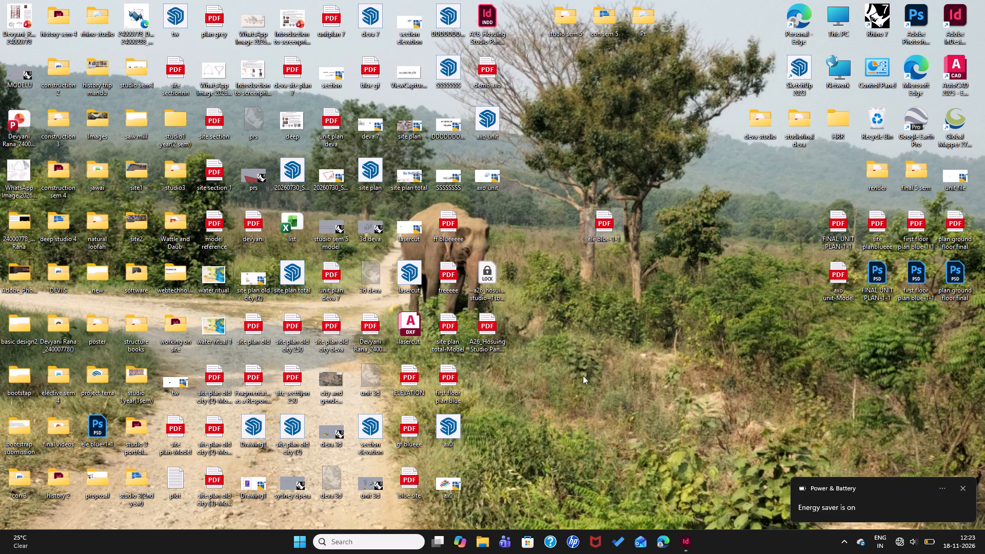
pyautogui.click(583, 375)
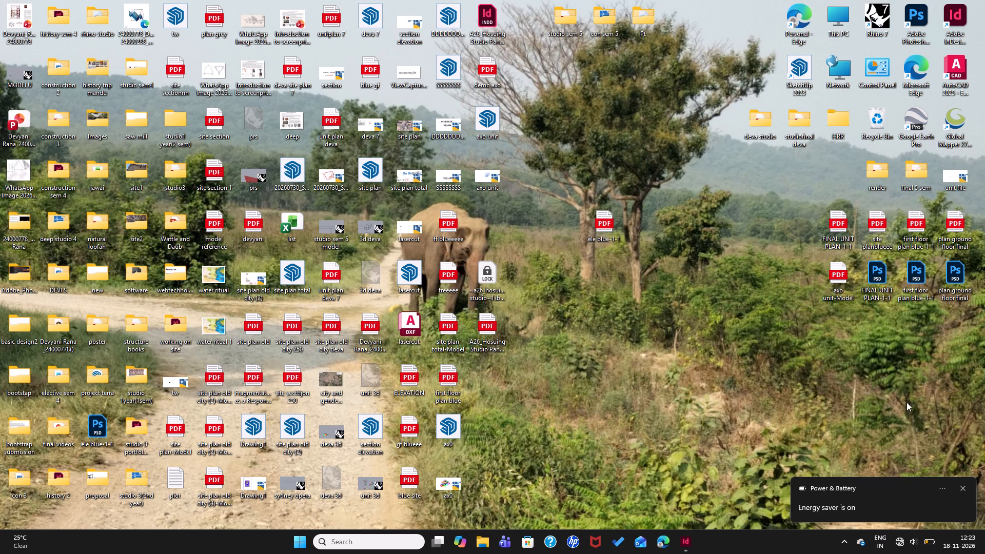
# Raise the screen brightness.
pyautogui.click(909, 545)
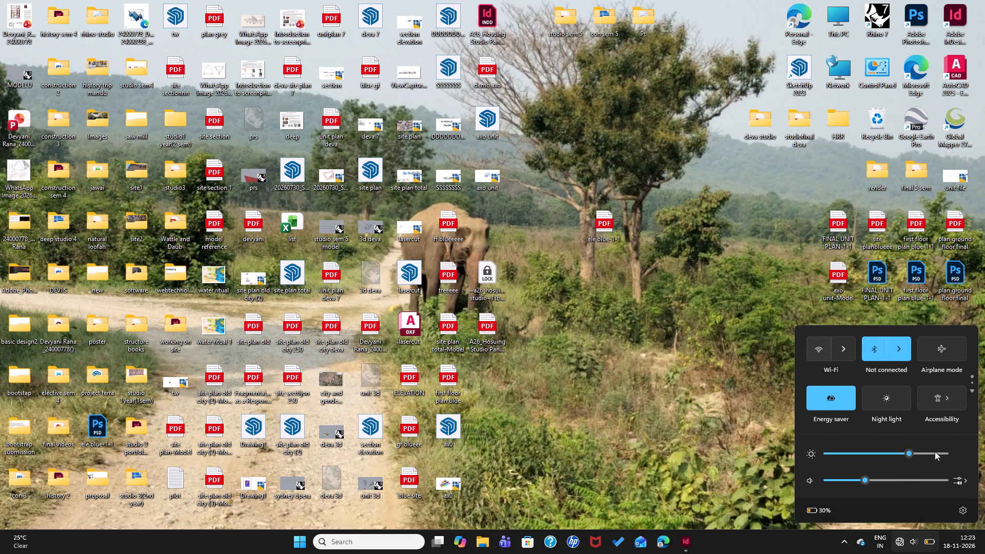
pyautogui.click(935, 451)
# Open section 11-1-1.pdf from the render folder on the Desktop to view the section drawing.
pyautogui.doubleClick(878, 176)
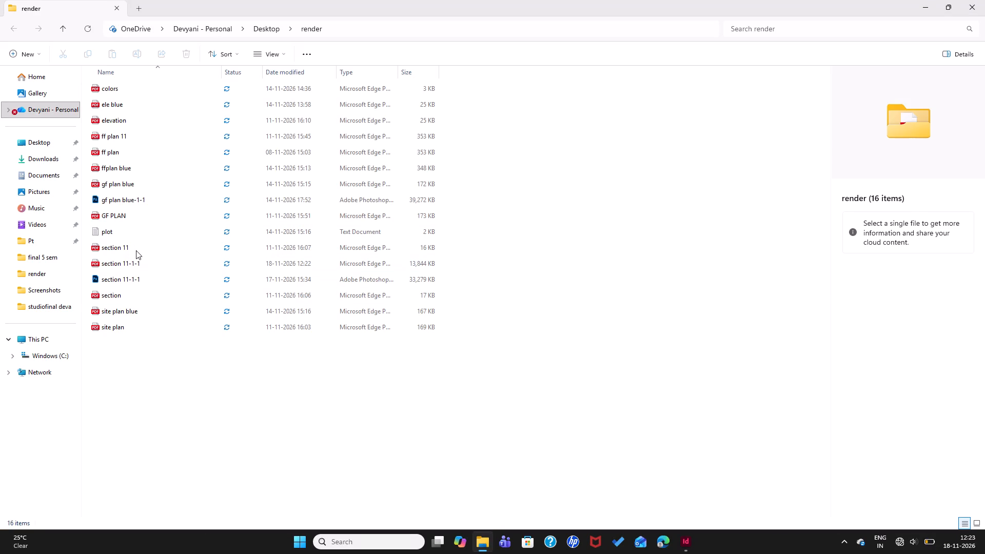
pyautogui.doubleClick(136, 263)
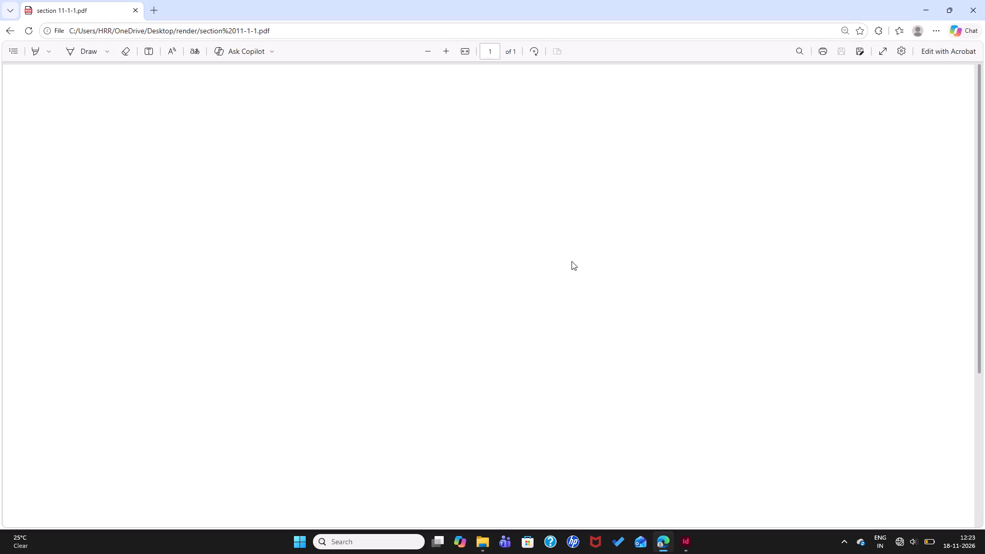
# Check both section drawings in section 11-1-1.pdf in Edge, and close the PDF and minimize the render folder.
pyautogui.scroll(-9, 572, 262)
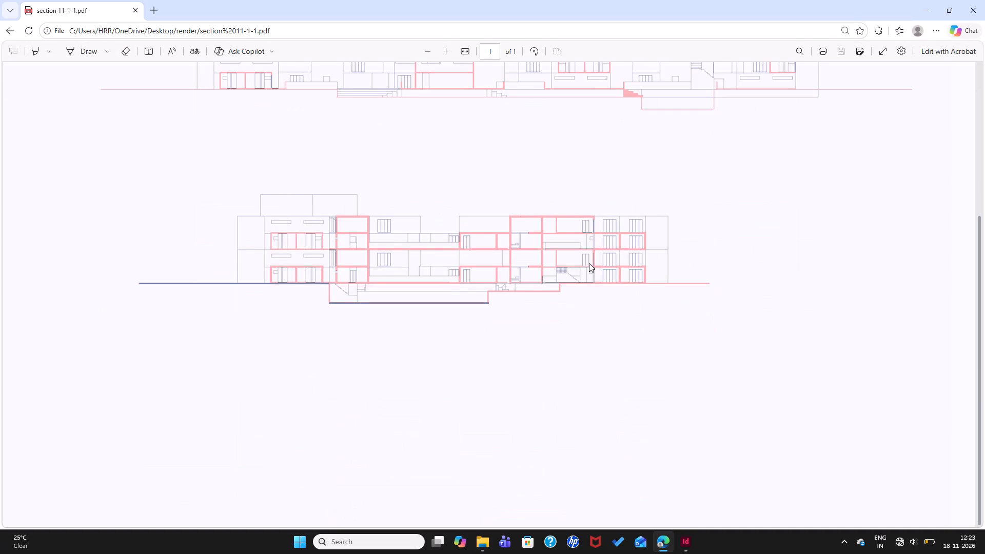
pyautogui.scroll(-7, 589, 263)
pyautogui.scroll(10, 984, 11)
pyautogui.scroll(13, 817, 226)
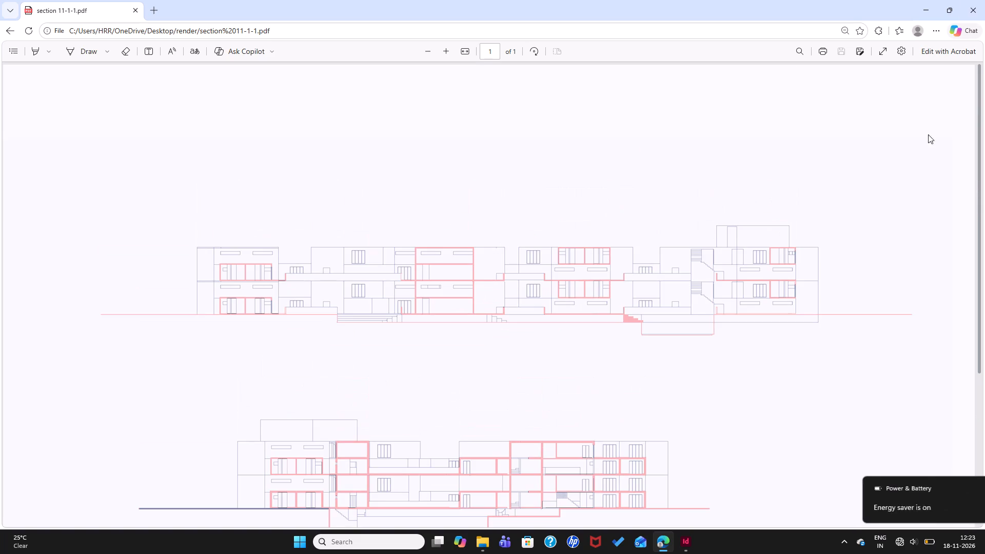
pyautogui.click(972, 10)
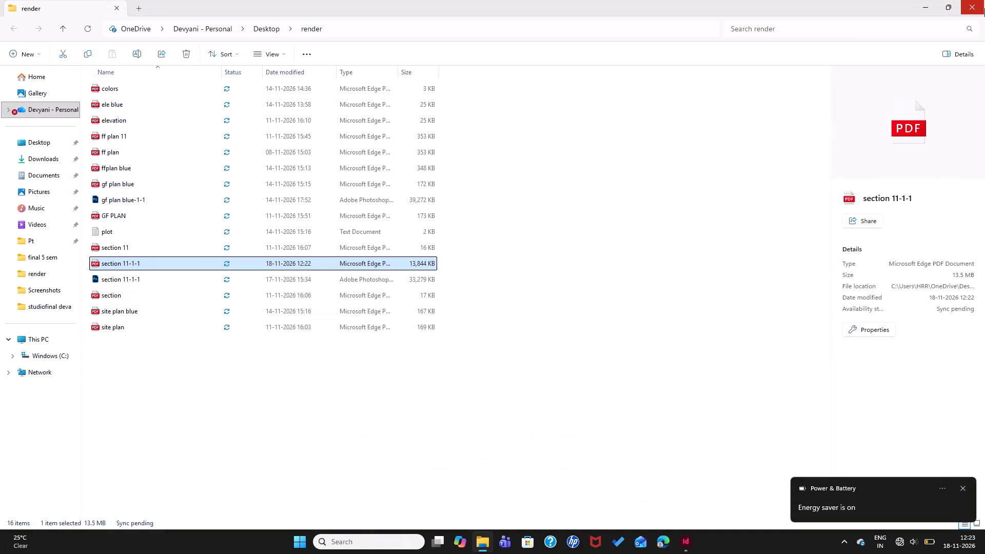
pyautogui.click(929, 4)
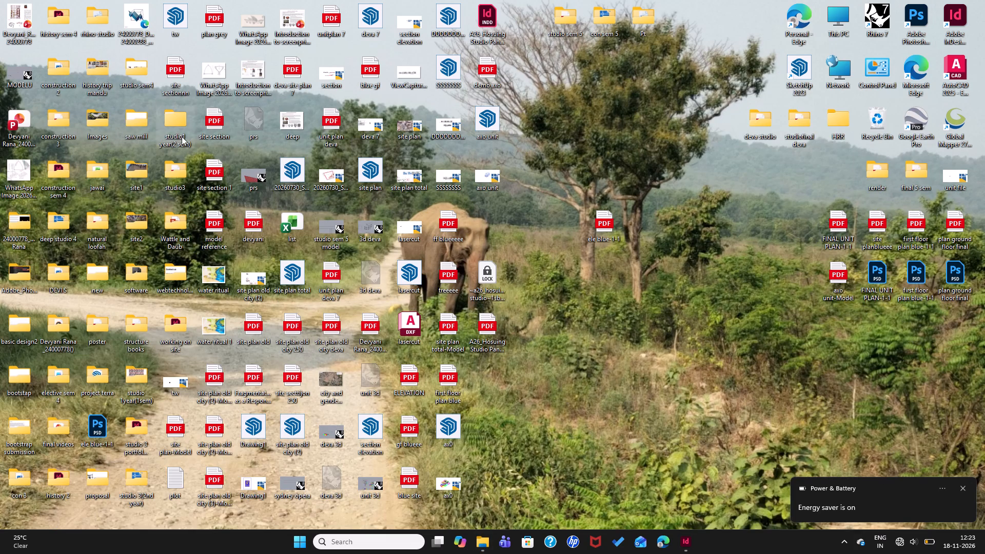
# Search Windows for "sect", reopen section 11-1-1.pdf from the recent files and close the viewer.
pyautogui.click(373, 543)
pyautogui.write('sect')
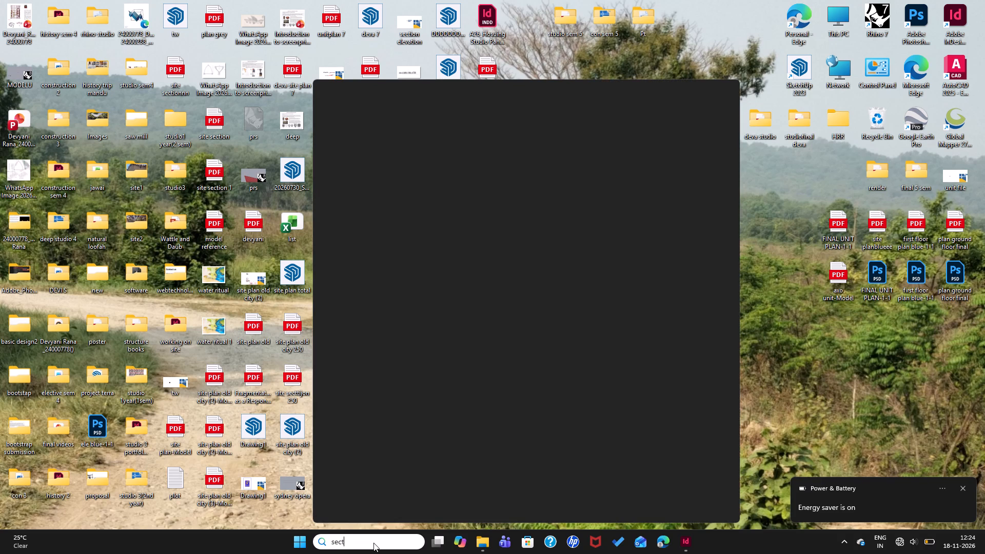
pyautogui.click(302, 539)
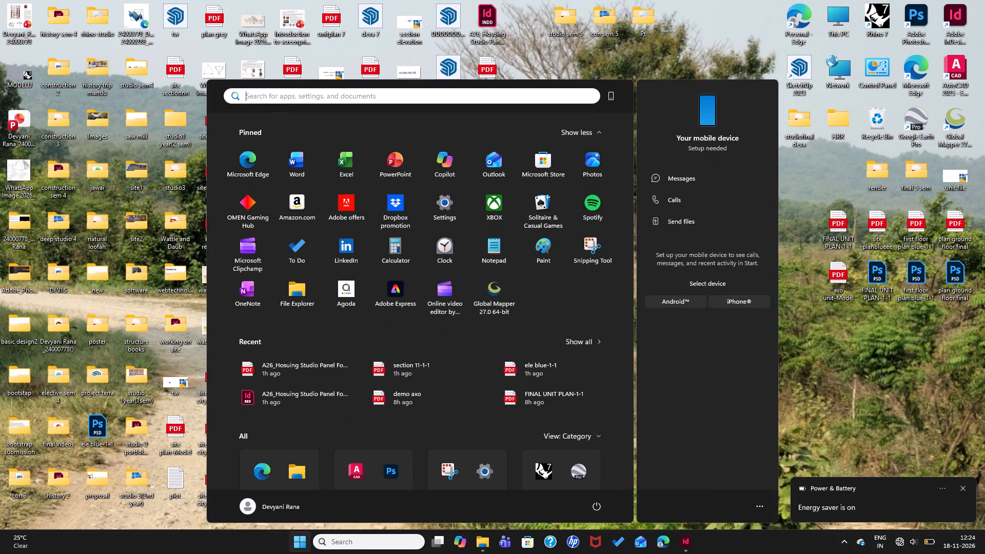
pyautogui.doubleClick(389, 372)
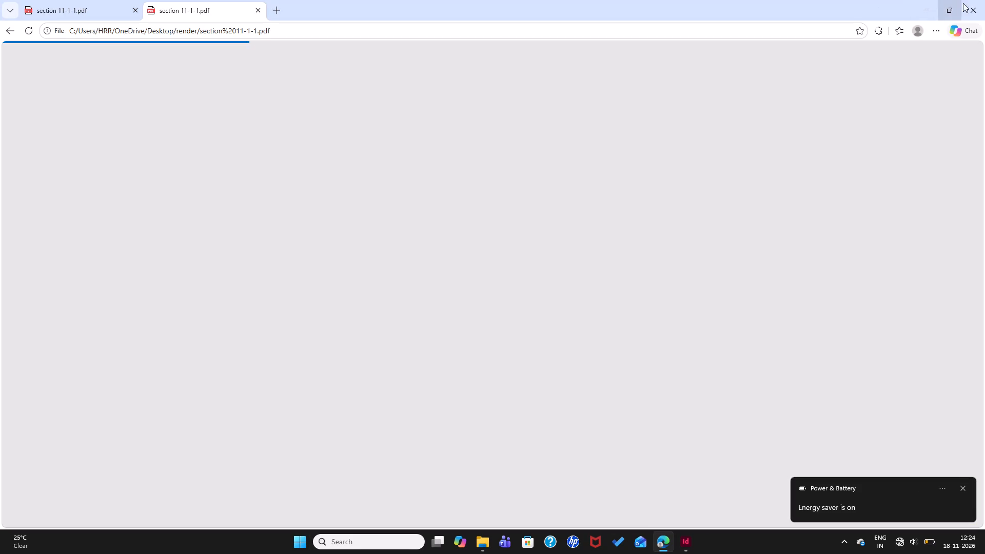
pyautogui.click(966, 3)
# Launch Photoshop and open the recent section 11-1-1.pdf from the render folder.
pyautogui.doubleClick(910, 19)
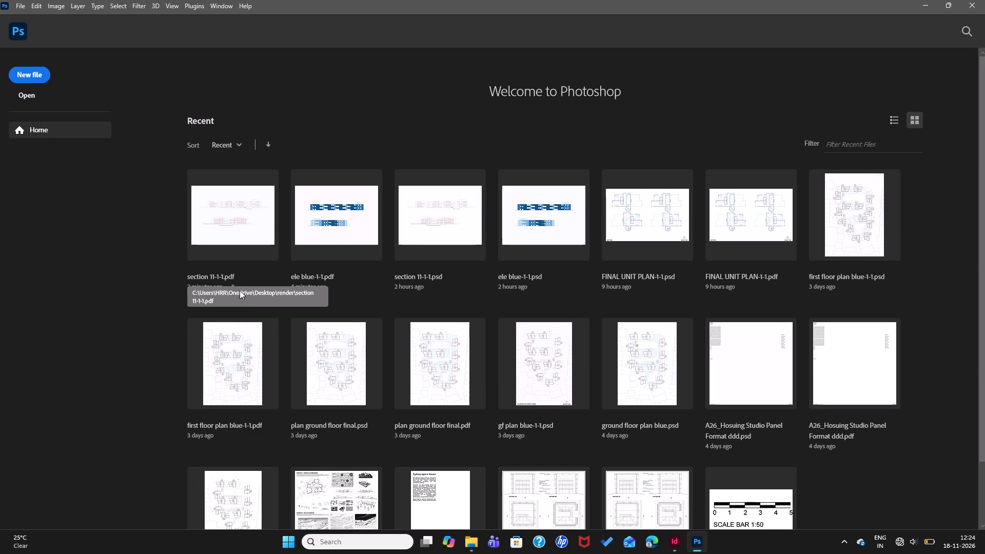
pyautogui.click(224, 211)
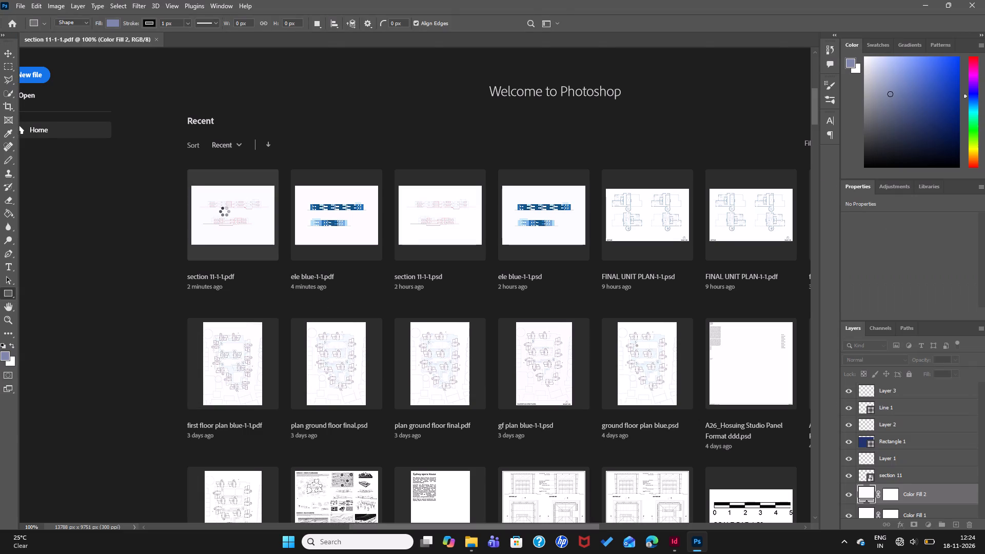
# Delete the Color Fill 1 layer at the bottom of the layer stack.
pyautogui.scroll(-4, 920, 464)
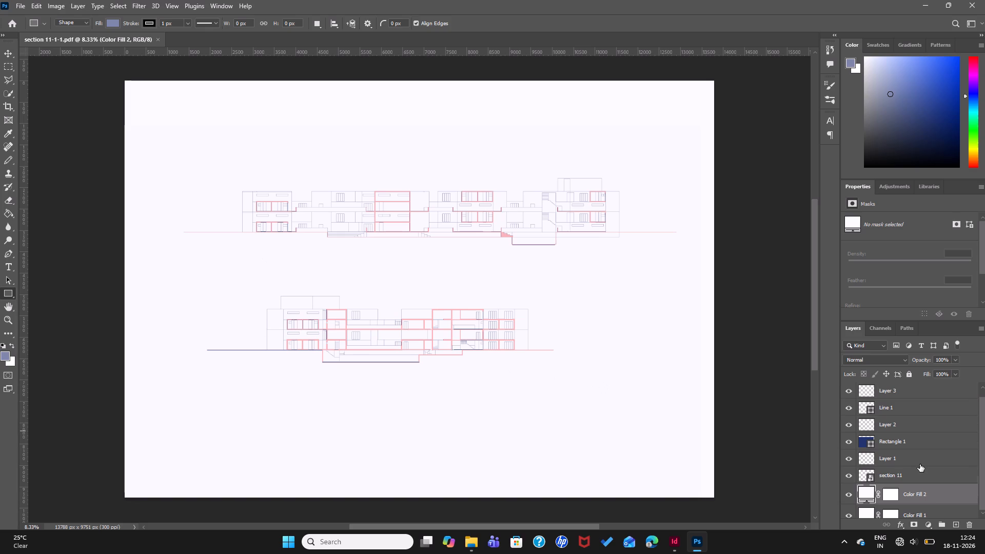
pyautogui.click(932, 508)
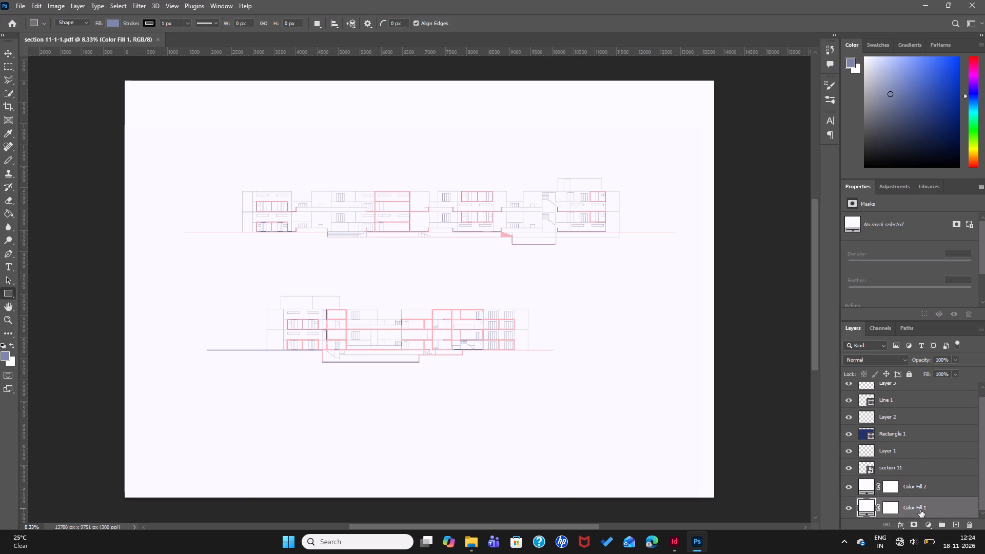
pyautogui.press('Delete')
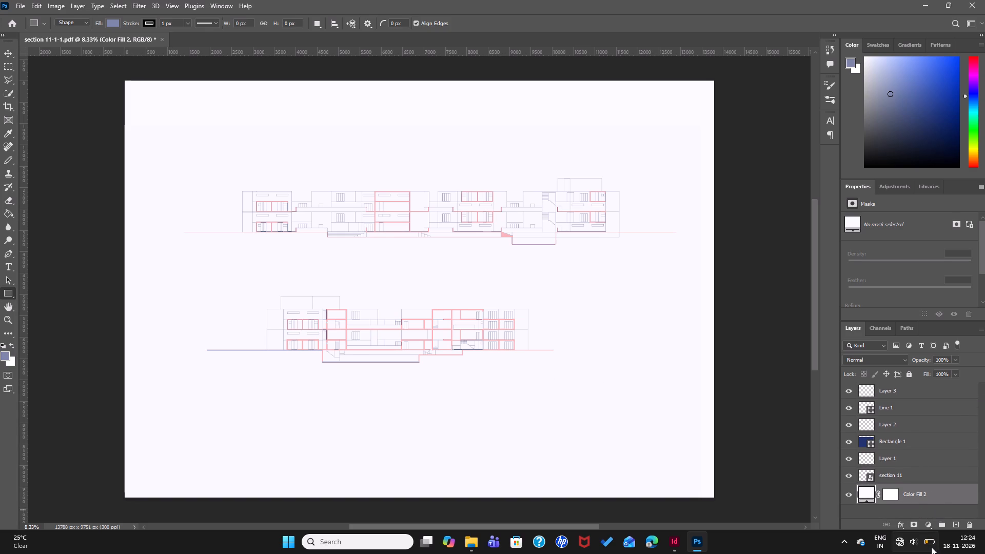
# Add a near-white Solid Color fill layer directly above Color Fill 2.
pyautogui.click(925, 524)
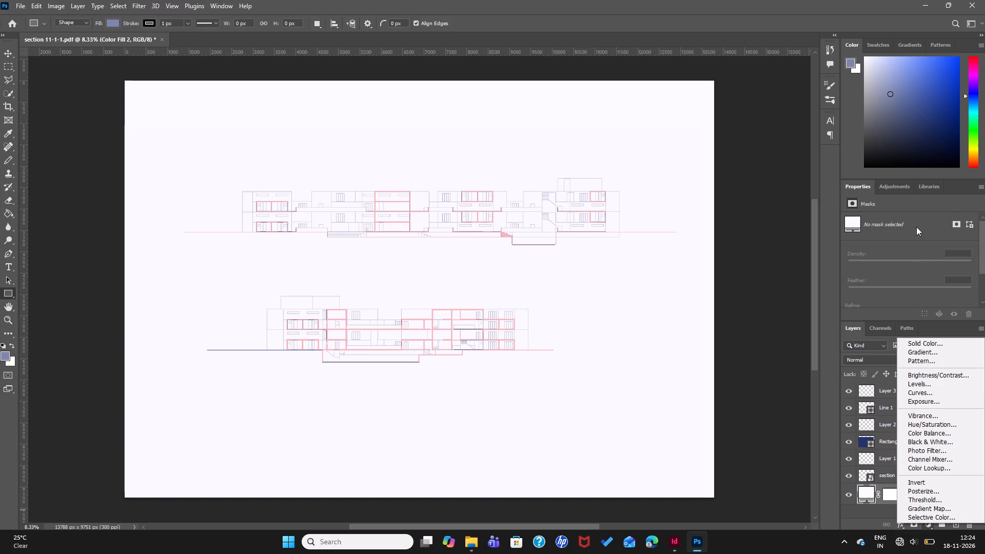
pyautogui.click(935, 343)
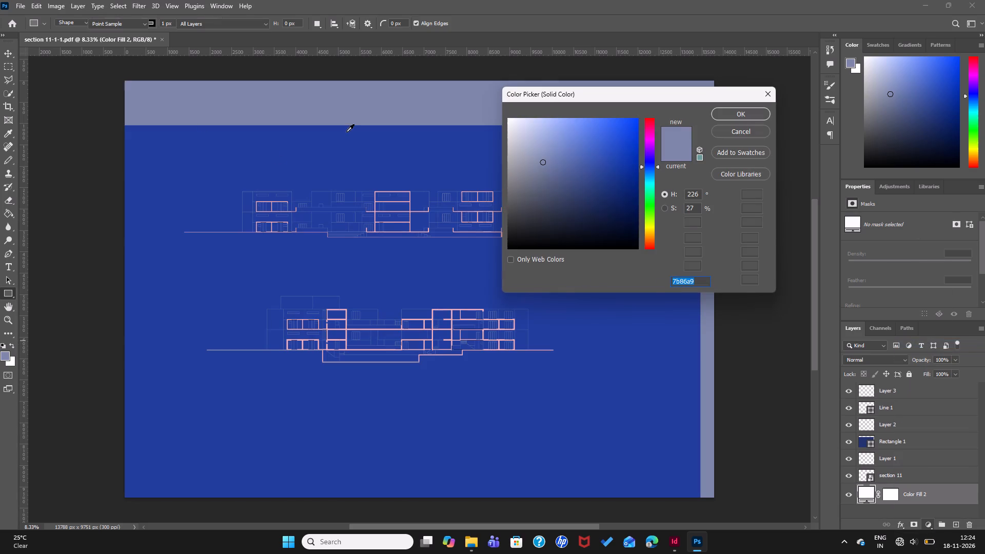
pyautogui.click(508, 119)
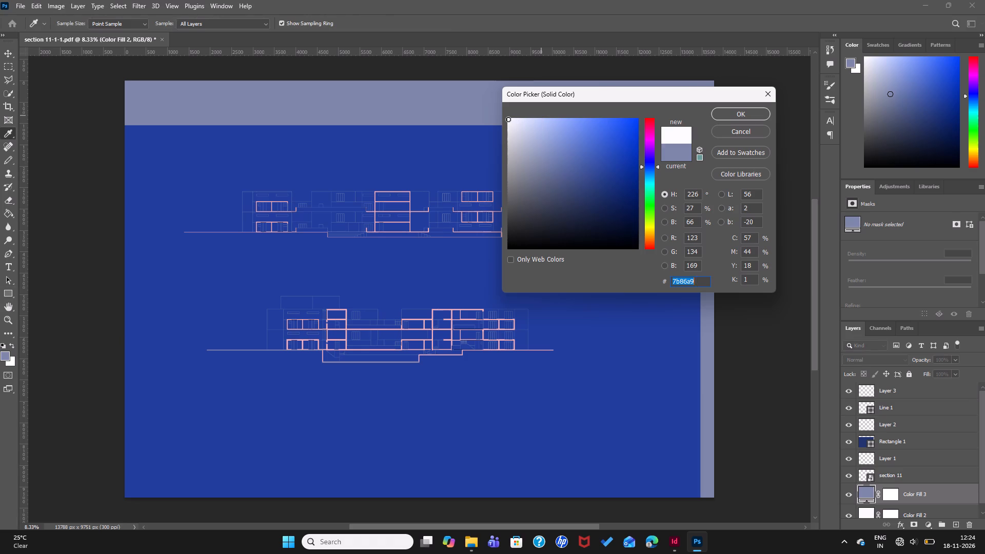
pyautogui.click(736, 115)
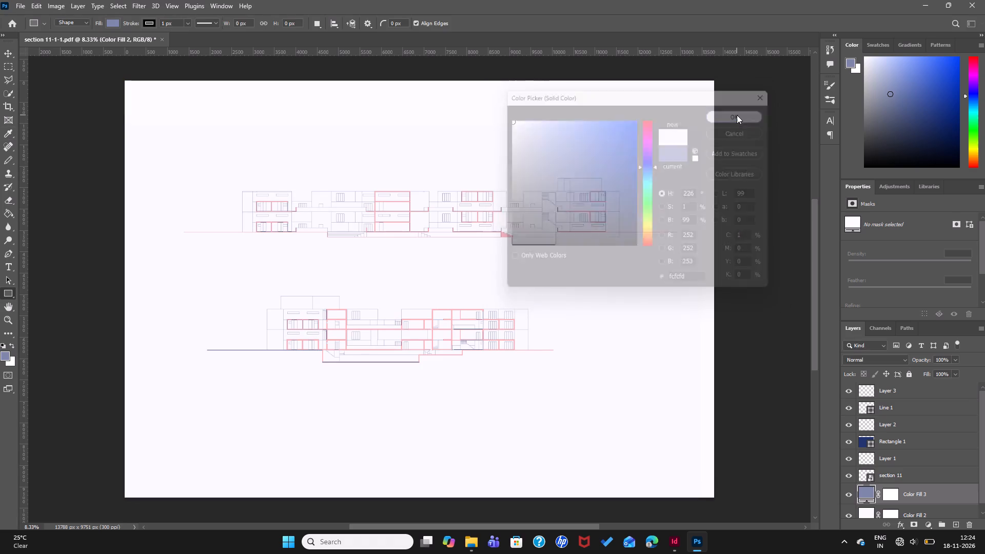
# Save the section drawing as a Photoshop PDF named section 11-1-1 on the Desktop.
pyautogui.click(16, 3)
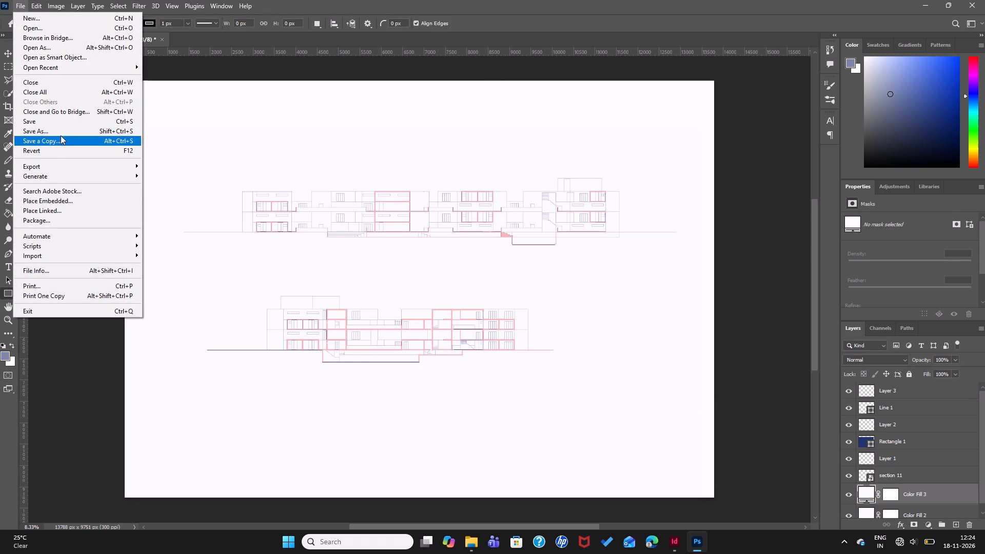
pyautogui.click(62, 134)
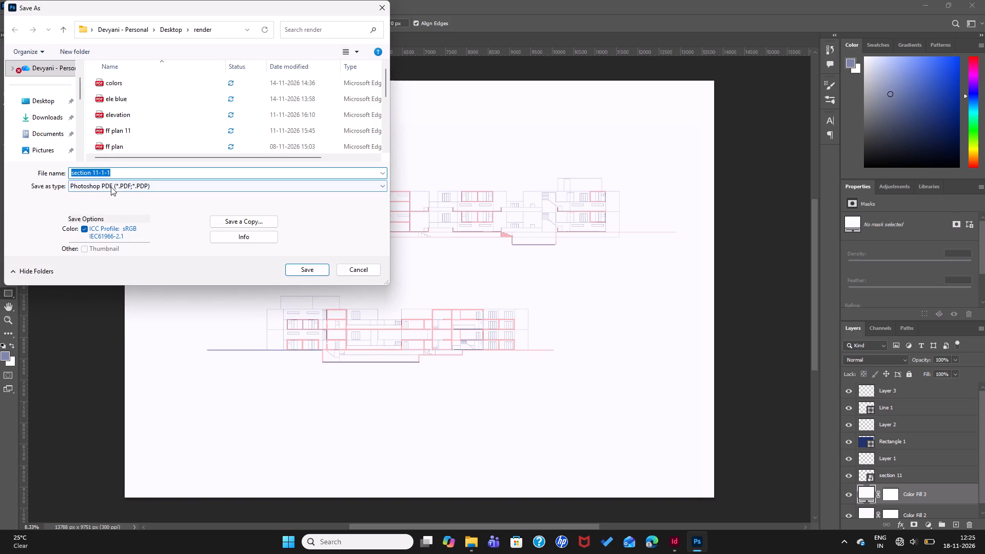
pyautogui.doubleClick(53, 102)
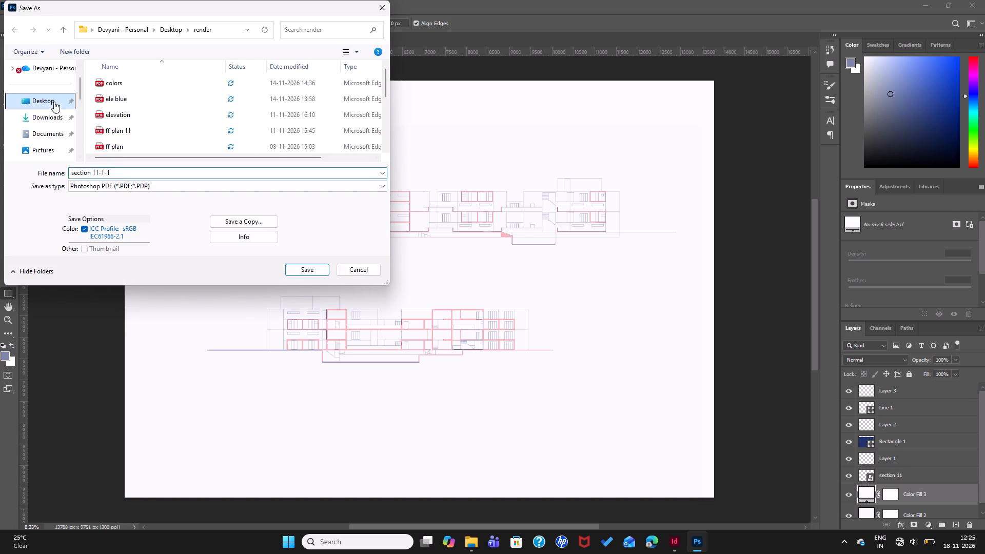
pyautogui.click(303, 268)
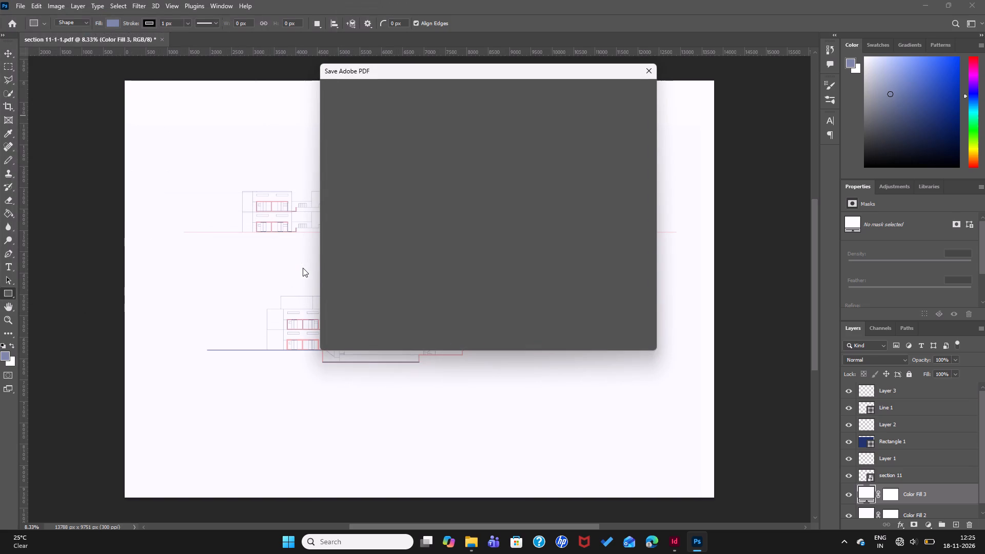
pyautogui.click(587, 338)
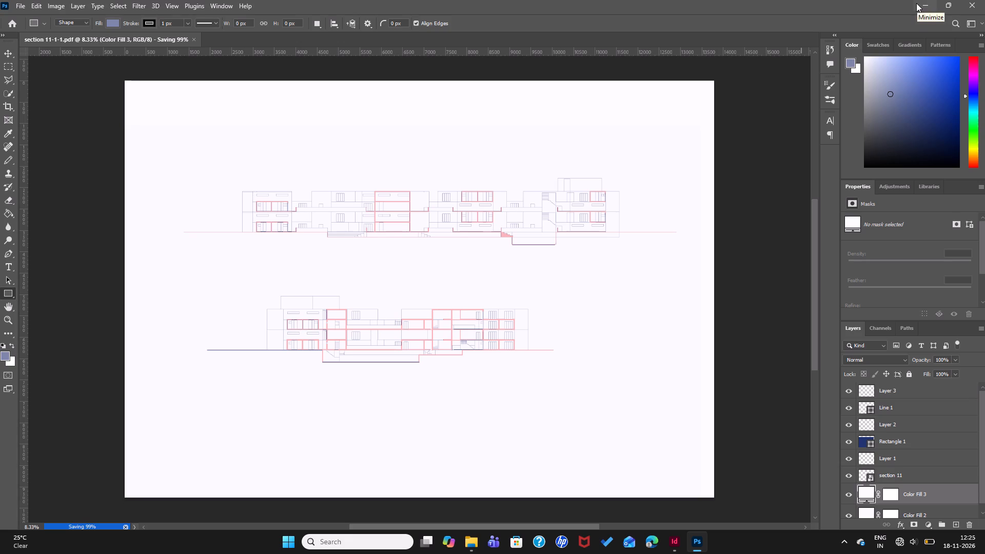
# Switch to the InDesign panel and move the blue elevation frame to about X 732 mm, Y 207 mm, against the page's right margin.
pyautogui.click(679, 546)
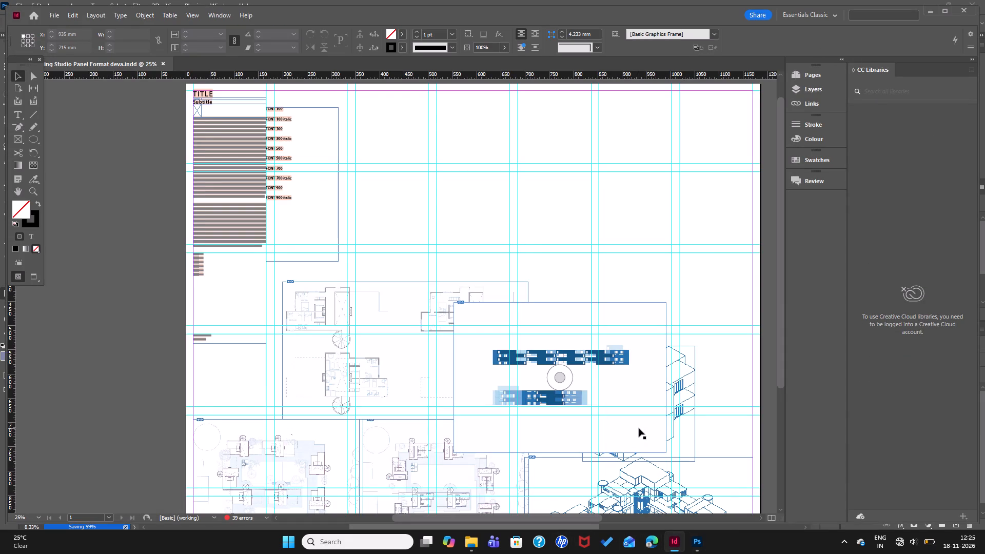
pyautogui.moveTo(639, 428); pyautogui.dragTo(727, 309)
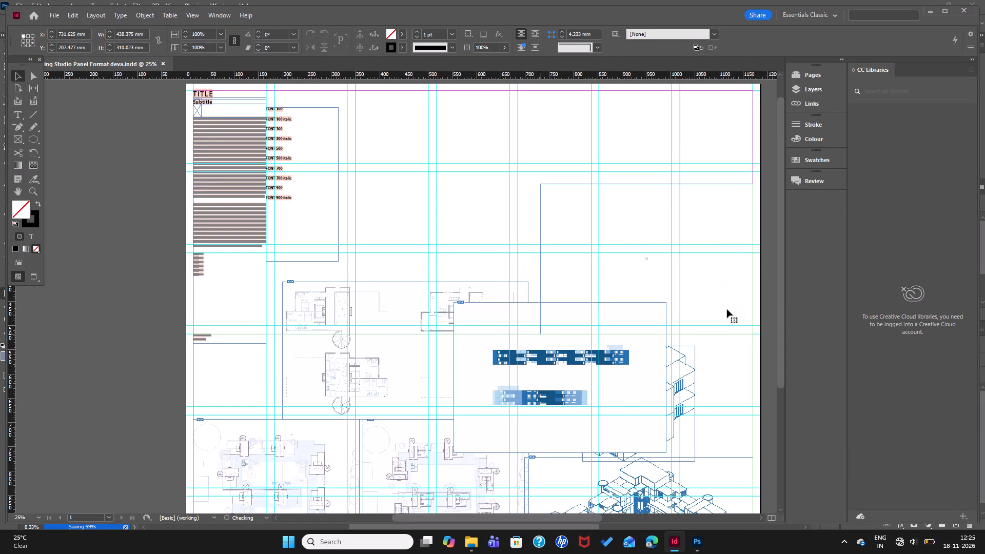
pyautogui.click(569, 368)
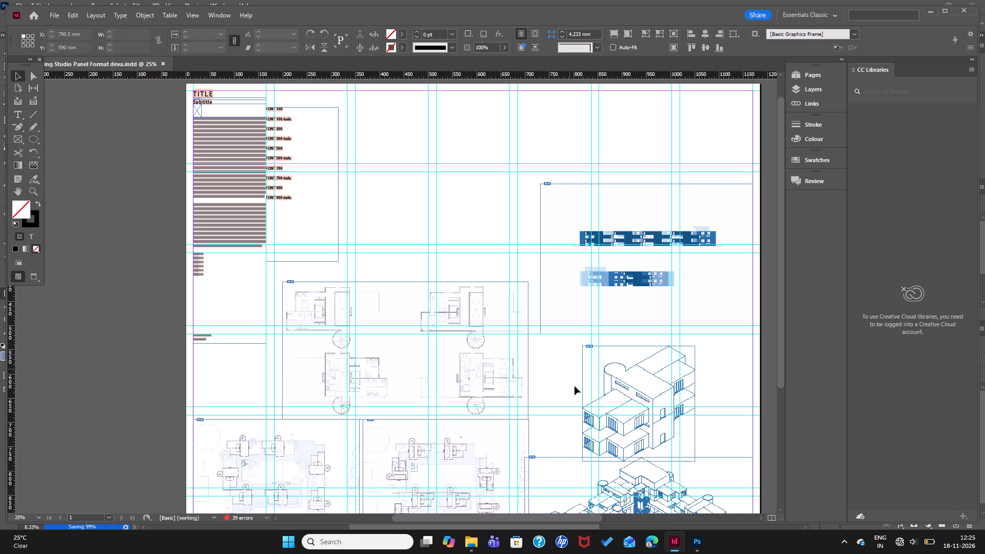
# Return to Photoshop, let section 11-1-1.pdf finish saving, and close Photoshop.
pyautogui.click(695, 544)
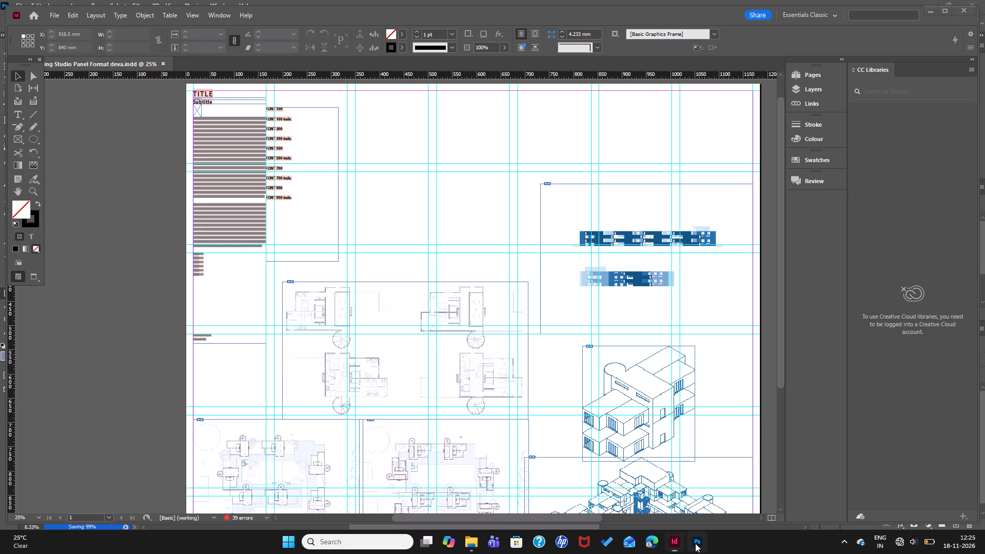
pyautogui.scroll(-3, 575, 500)
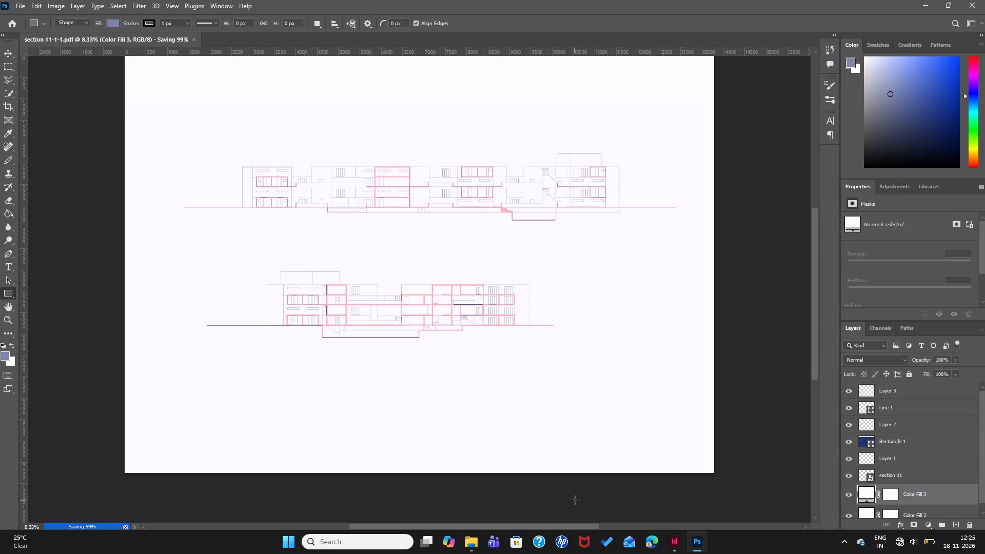
pyautogui.scroll(2, 575, 500)
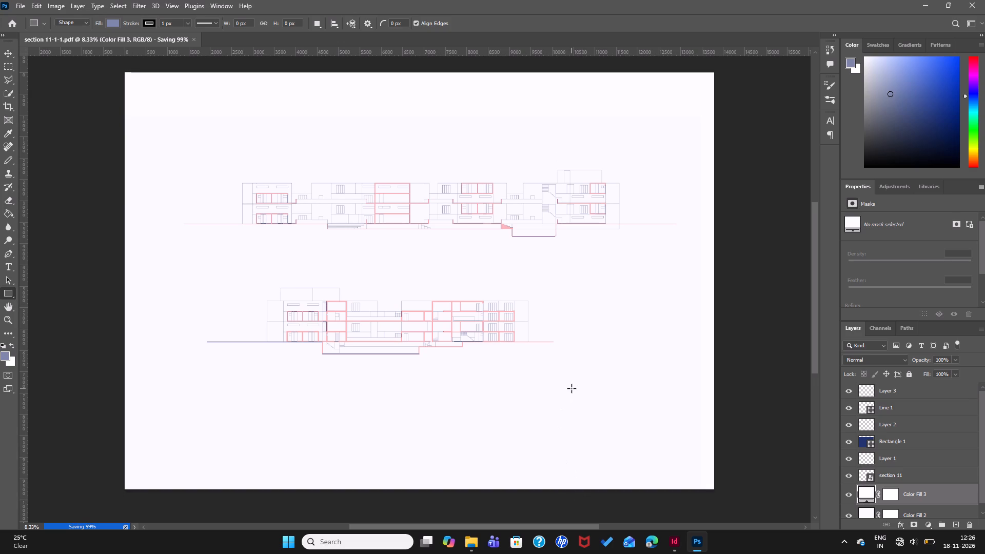
pyautogui.scroll(-3, 565, 380)
pyautogui.scroll(4, 567, 381)
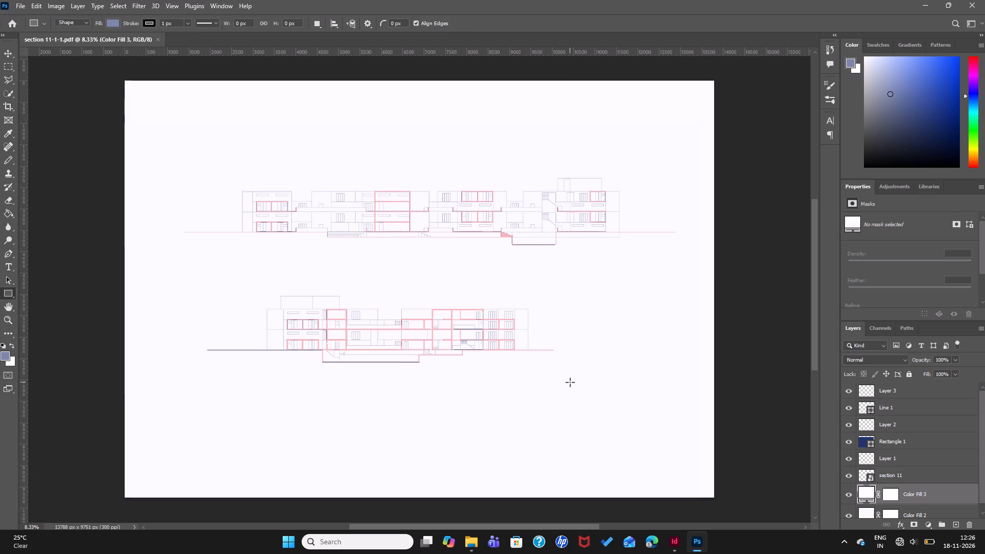
pyautogui.click(975, 0)
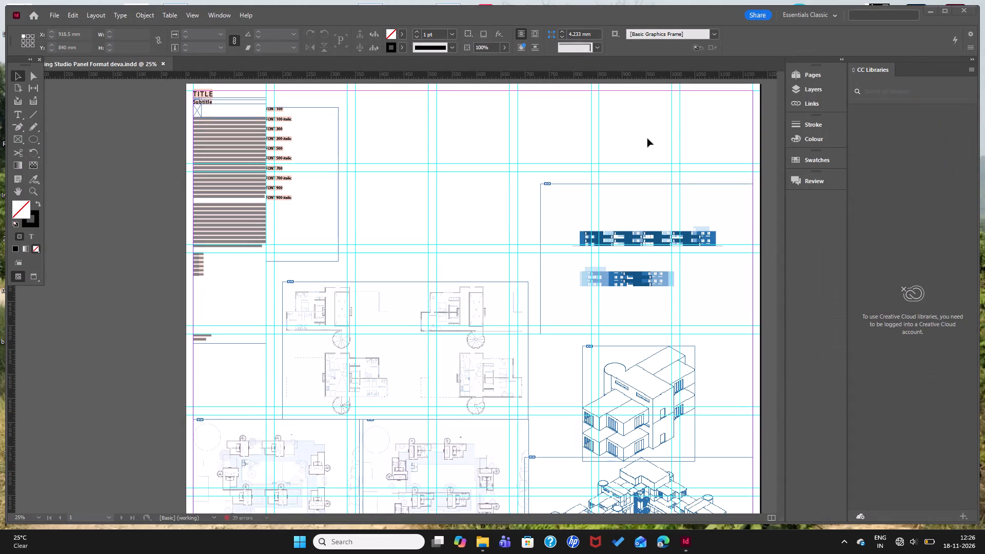
# Place section 11-1-1.pdf from the Desktop onto the InDesign page, starting in the empty area above the elevations.
pyautogui.click(562, 138)
pyautogui.hotkey('ctrl', 'd')
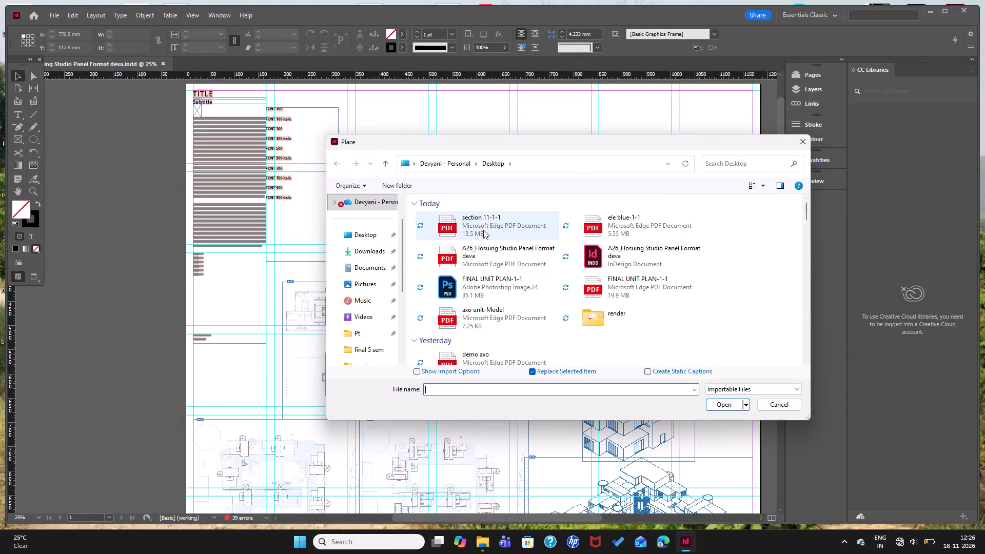
pyautogui.doubleClick(483, 230)
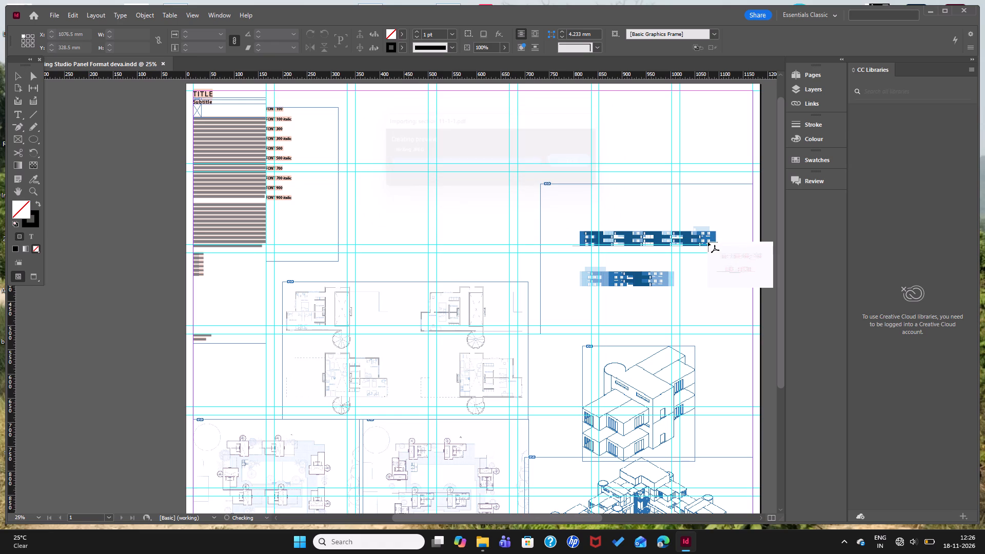
pyautogui.click(577, 121)
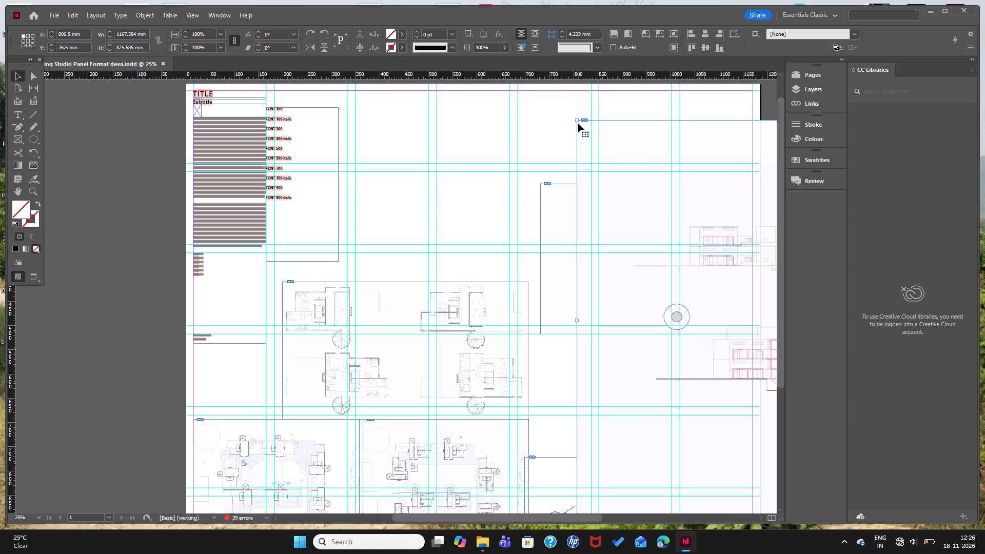
# Scale the placed section drawings down to about 498 by 353 mm and move them to the page's upper right corner.
pyautogui.keyDown('ctrl'); pyautogui.keyDown('shift'); pyautogui.moveTo(578, 120); pyautogui.dragTo(744, 313); pyautogui.keyUp('shift'); pyautogui.keyUp('ctrl')
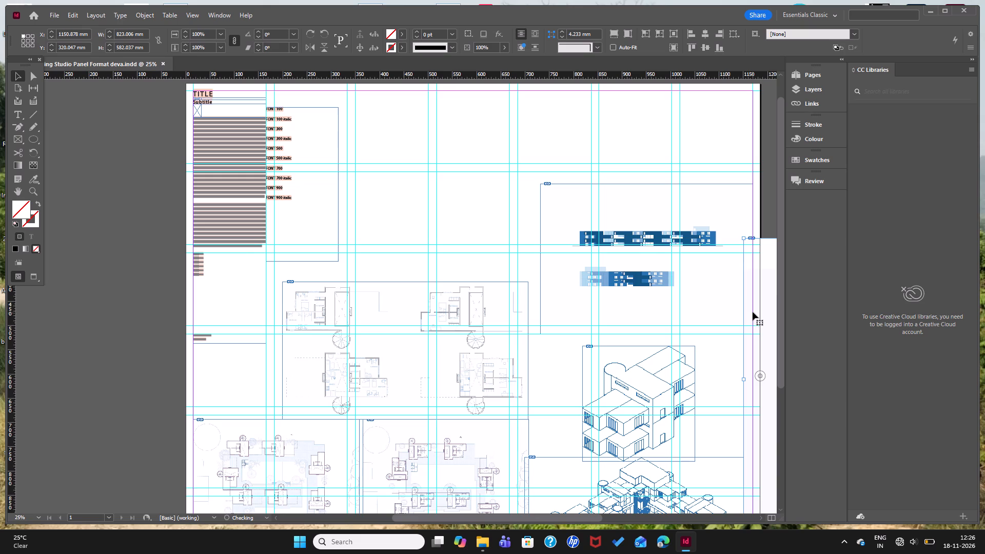
pyautogui.moveTo(767, 292); pyautogui.dragTo(324, 144)
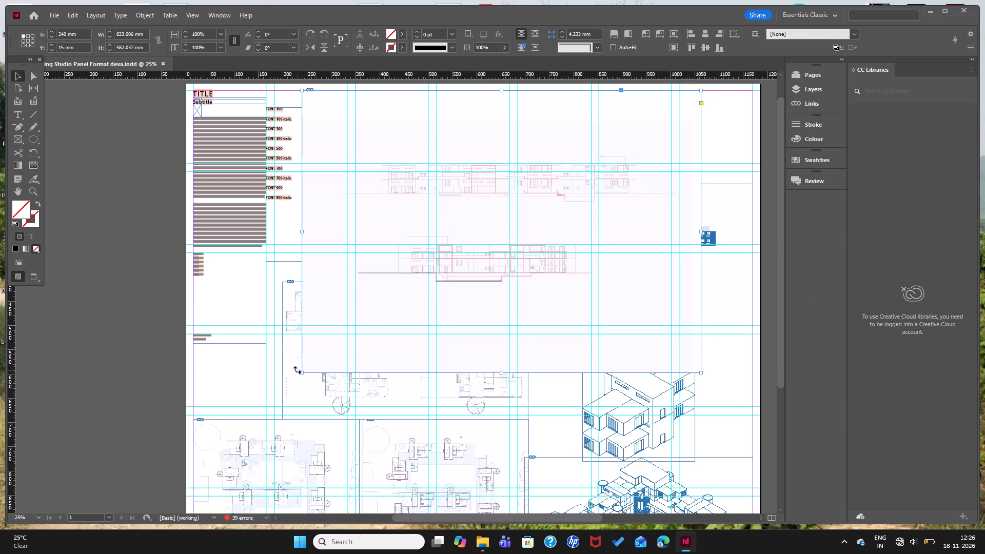
pyautogui.keyDown('ctrl'); pyautogui.keyDown('shift'); pyautogui.moveTo(302, 371); pyautogui.dragTo(548, 263); pyautogui.keyUp('shift'); pyautogui.keyUp('ctrl')
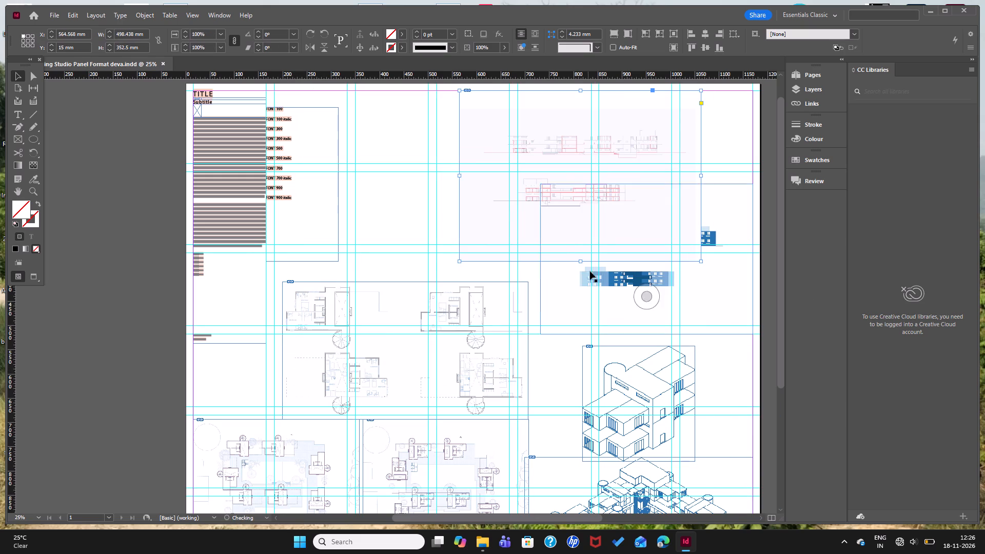
pyautogui.moveTo(548, 245); pyautogui.dragTo(602, 244)
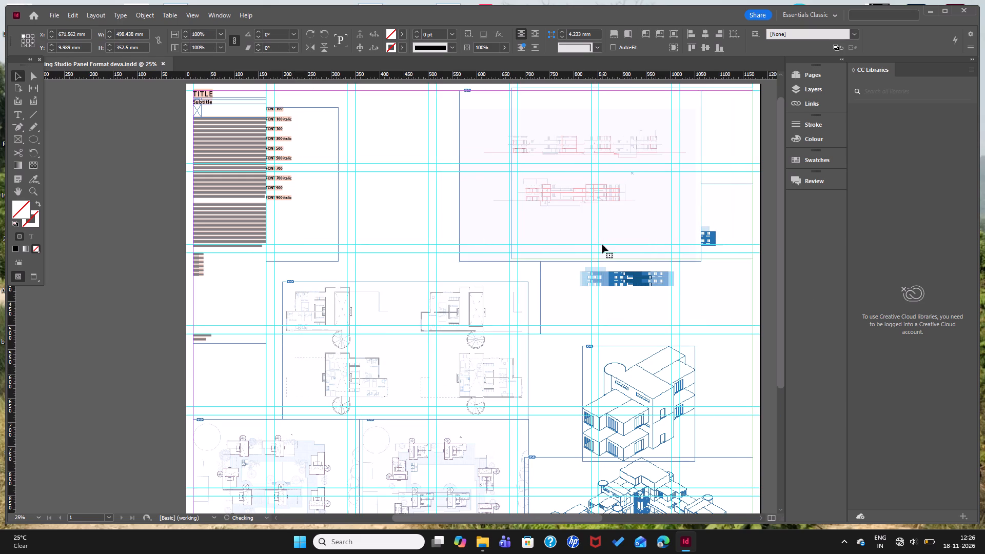
# Crop the empty edges of the section frame to 428 by 180 mm and move it to X 742 mm, Y 10 mm.
pyautogui.moveTo(632, 258); pyautogui.dragTo(630, 232)
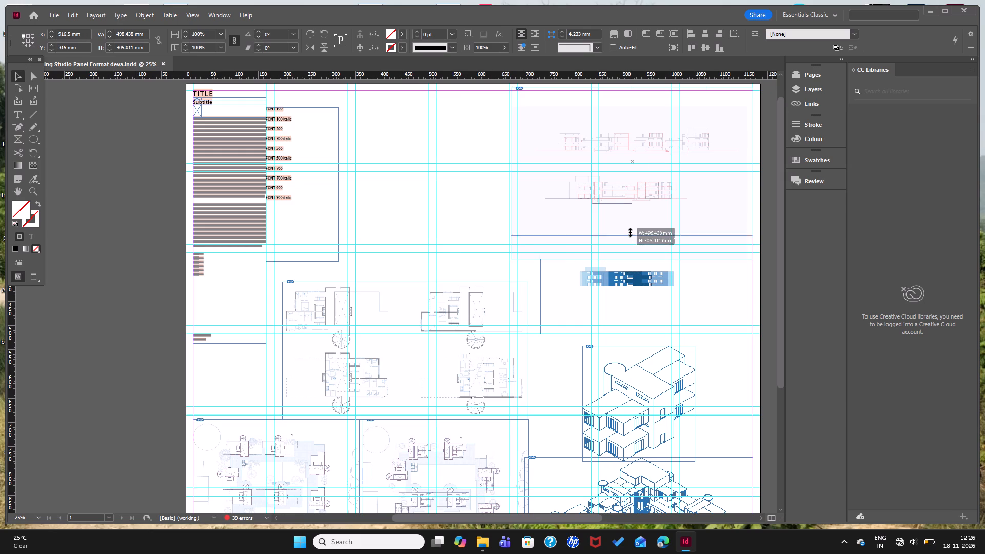
pyautogui.moveTo(630, 232); pyautogui.dragTo(633, 210)
pyautogui.moveTo(511, 148); pyautogui.dragTo(520, 146)
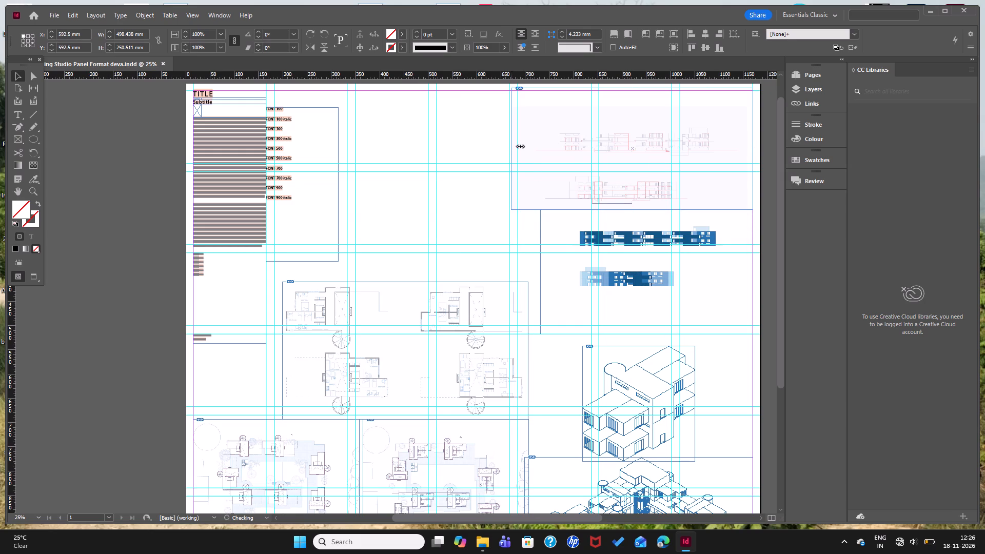
pyautogui.moveTo(520, 146); pyautogui.dragTo(534, 146)
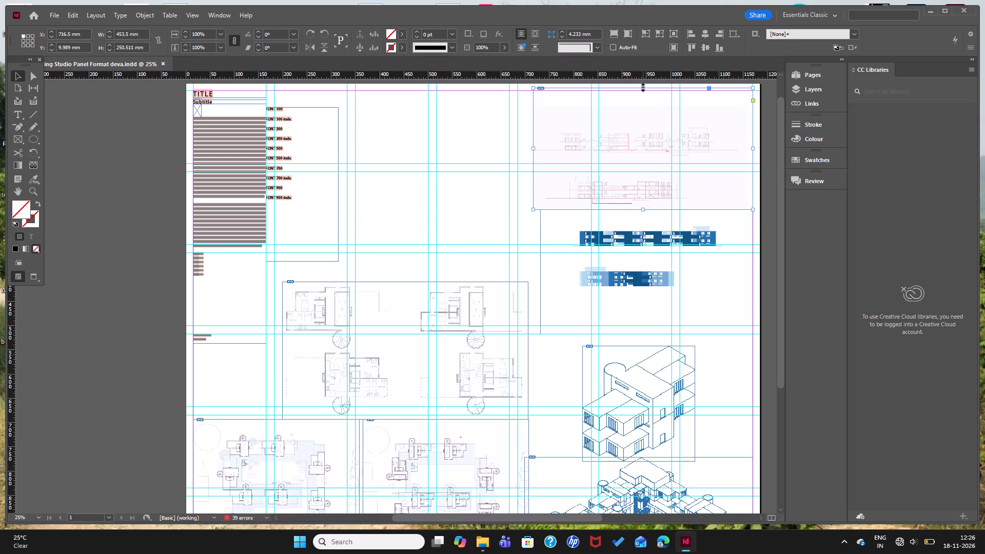
pyautogui.moveTo(643, 87); pyautogui.dragTo(643, 123)
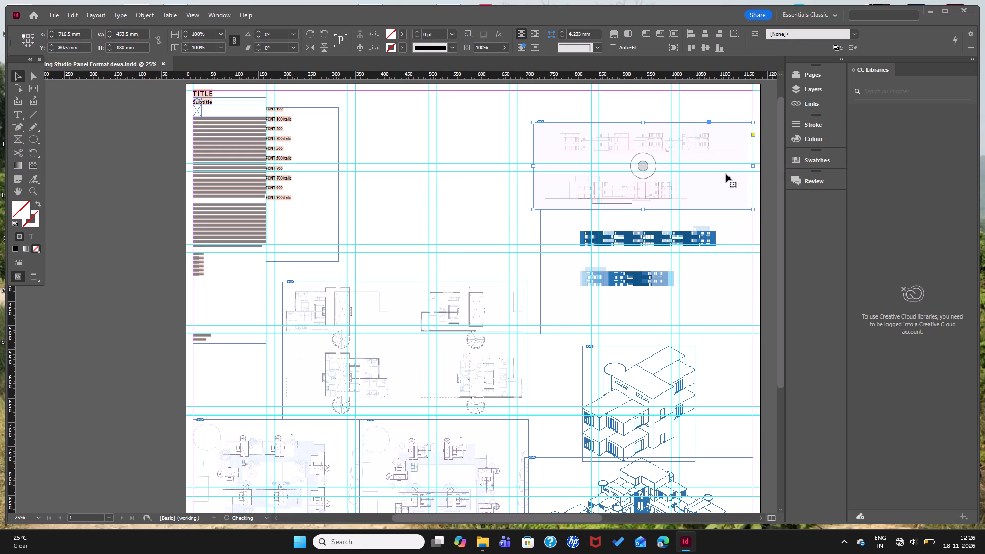
pyautogui.moveTo(752, 164); pyautogui.dragTo(739, 171)
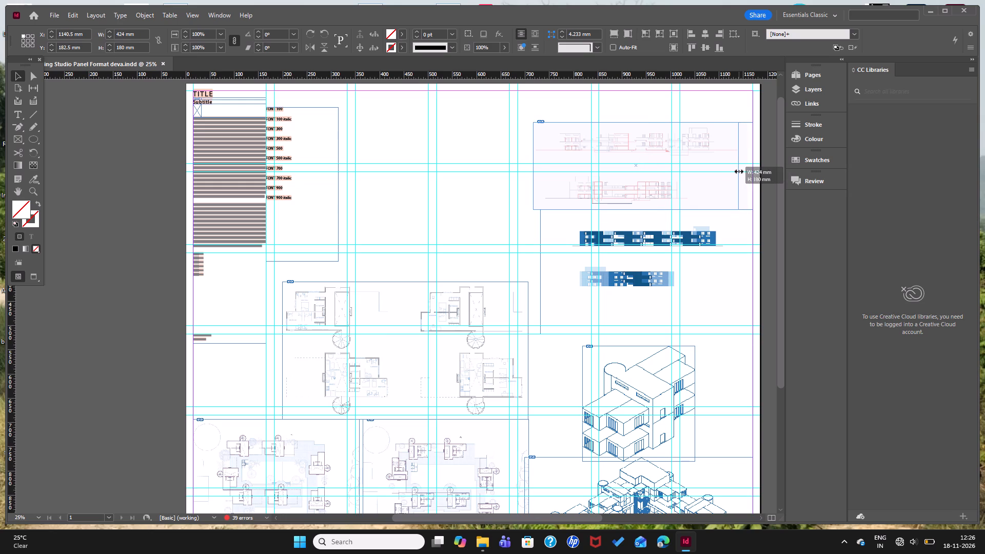
pyautogui.moveTo(739, 171); pyautogui.dragTo(740, 172)
pyautogui.moveTo(719, 195); pyautogui.dragTo(732, 167)
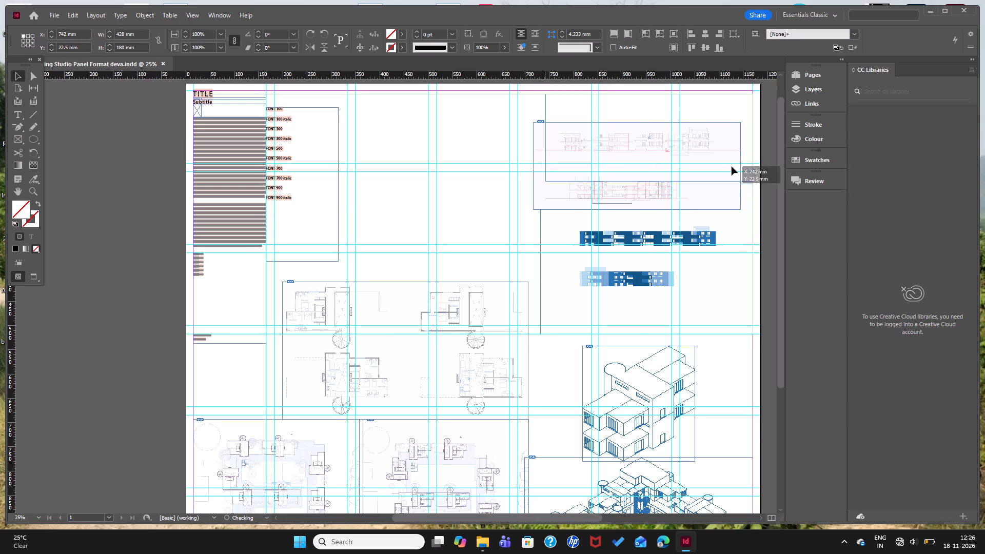
pyautogui.moveTo(732, 167); pyautogui.dragTo(733, 161)
# Crop the blue elevation frame's top, bottom and left edges closer to the drawings, to 389.5 by 155.5 mm.
pyautogui.click(705, 259)
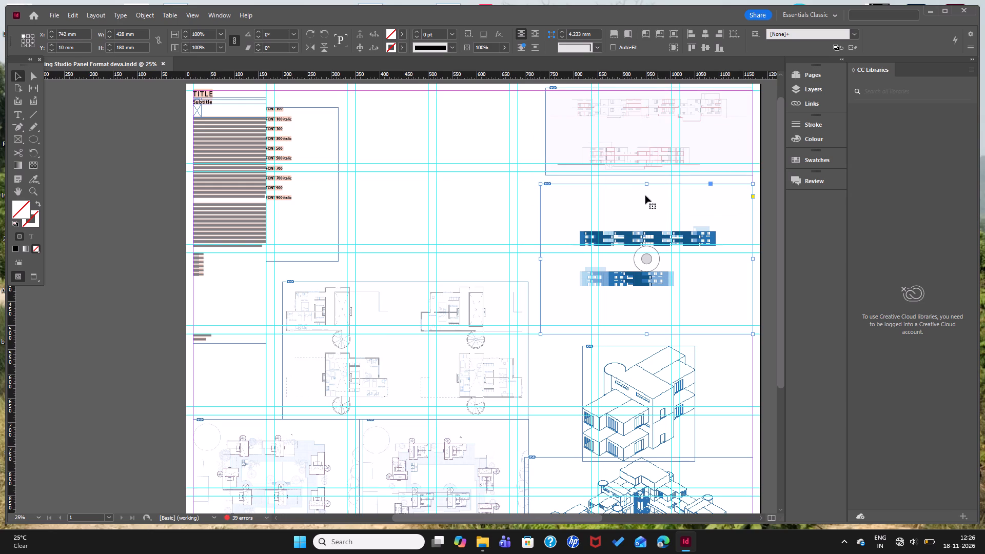
pyautogui.moveTo(647, 185); pyautogui.dragTo(647, 219)
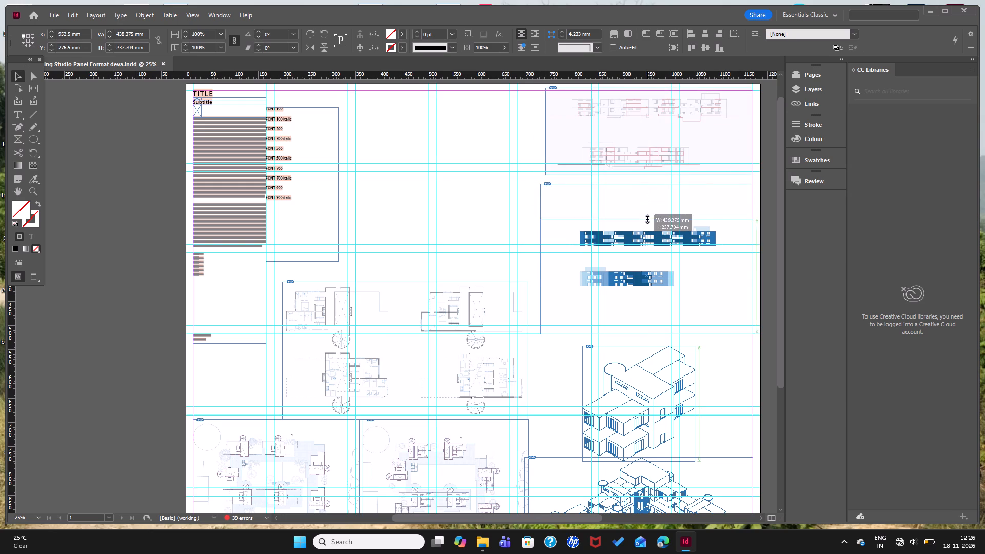
pyautogui.moveTo(647, 219); pyautogui.dragTo(647, 220)
pyautogui.moveTo(646, 334); pyautogui.dragTo(652, 307)
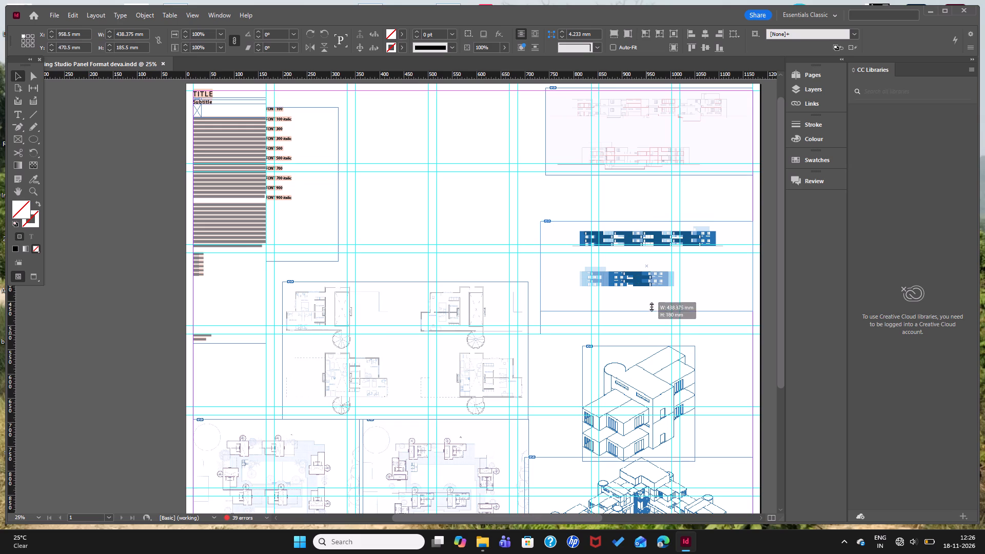
pyautogui.moveTo(652, 307); pyautogui.dragTo(655, 297)
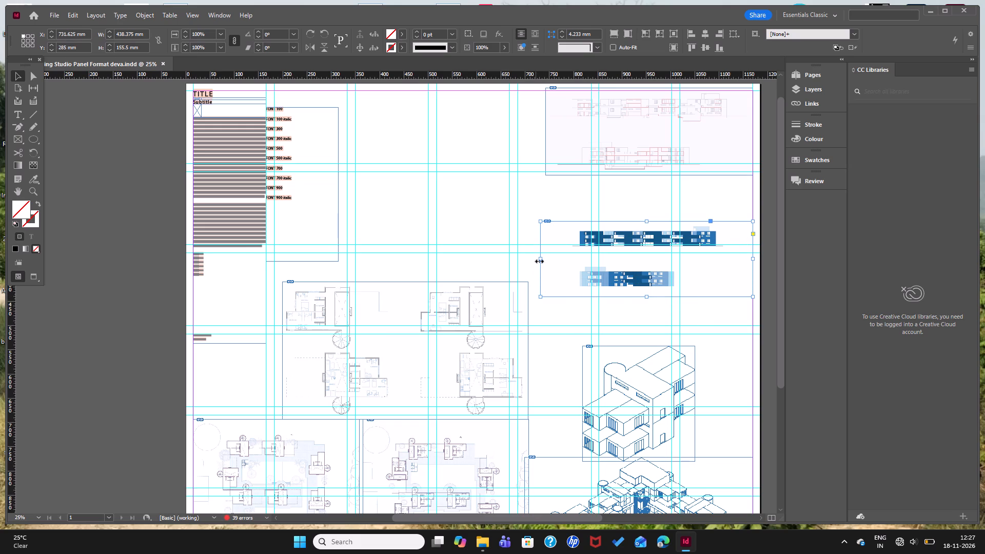
pyautogui.moveTo(542, 259); pyautogui.dragTo(564, 263)
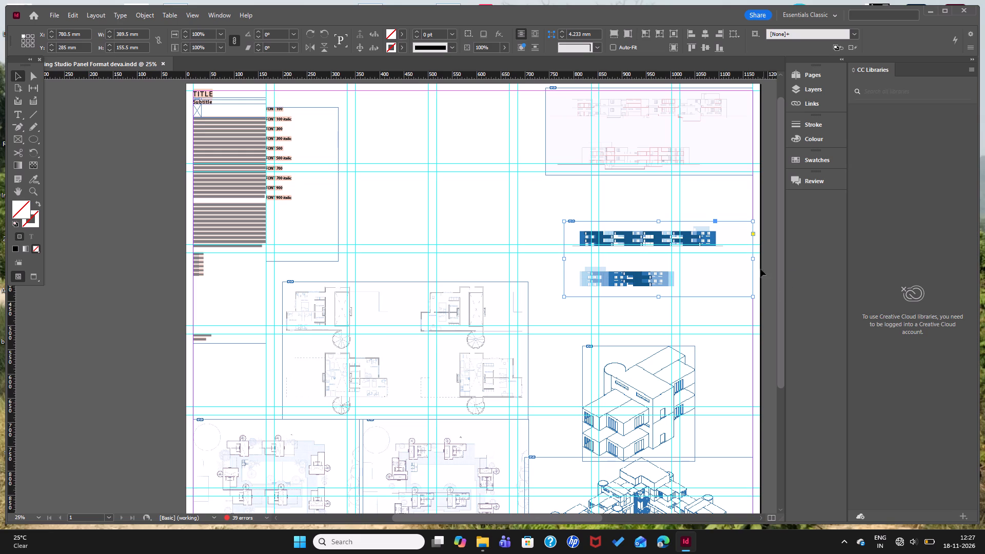
# Crop the blue elevation frame's right edge to about 343 mm width and move it under the section frame, at X 827 mm, Y 190 mm.
pyautogui.moveTo(753, 256); pyautogui.dragTo(733, 262)
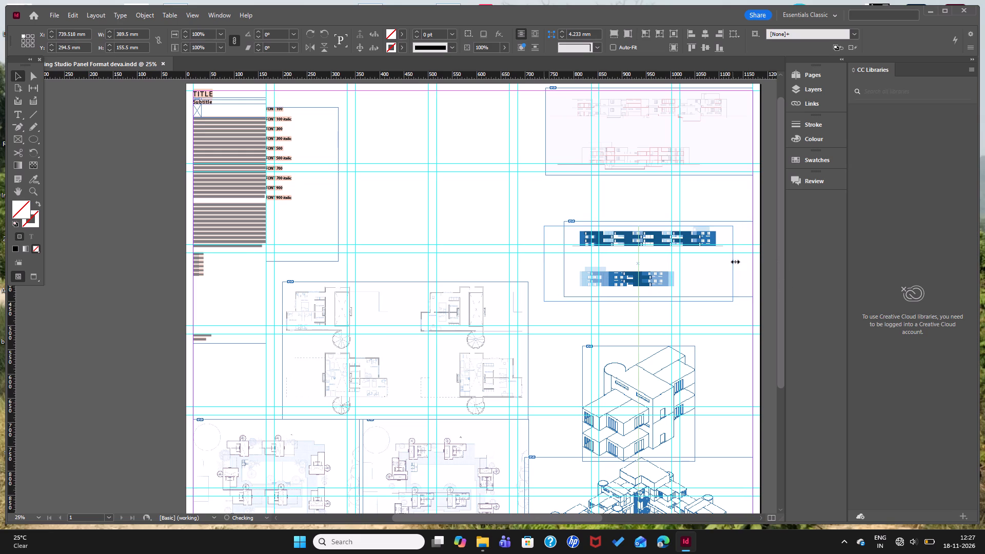
pyautogui.hotkey('ctrl', 'z')
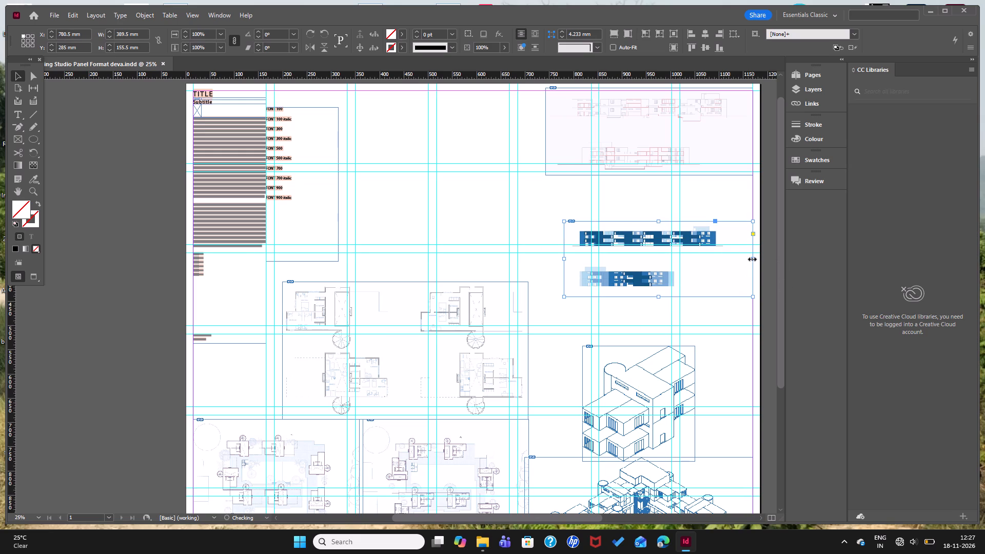
pyautogui.moveTo(753, 259); pyautogui.dragTo(732, 263)
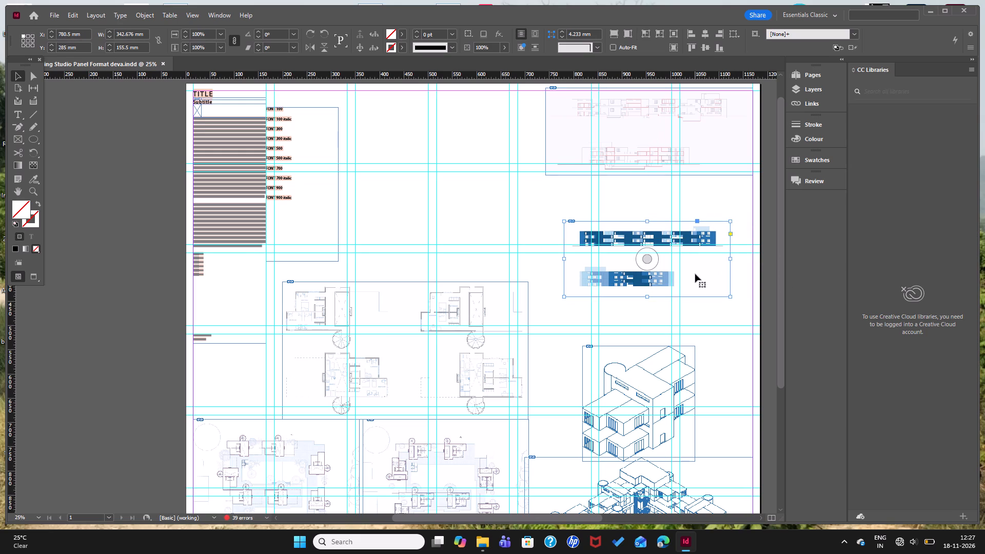
pyautogui.moveTo(698, 267); pyautogui.dragTo(719, 223)
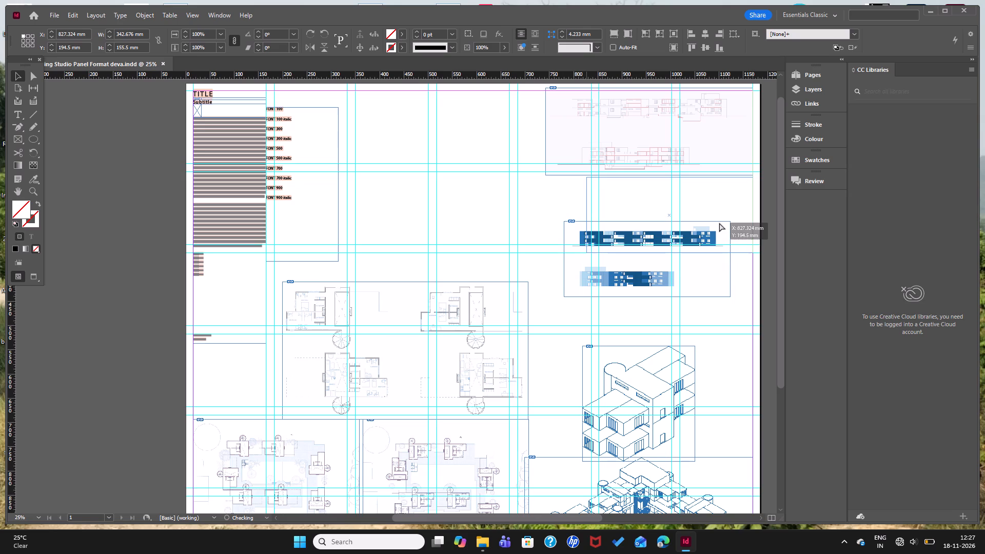
pyautogui.moveTo(719, 223); pyautogui.dragTo(720, 221)
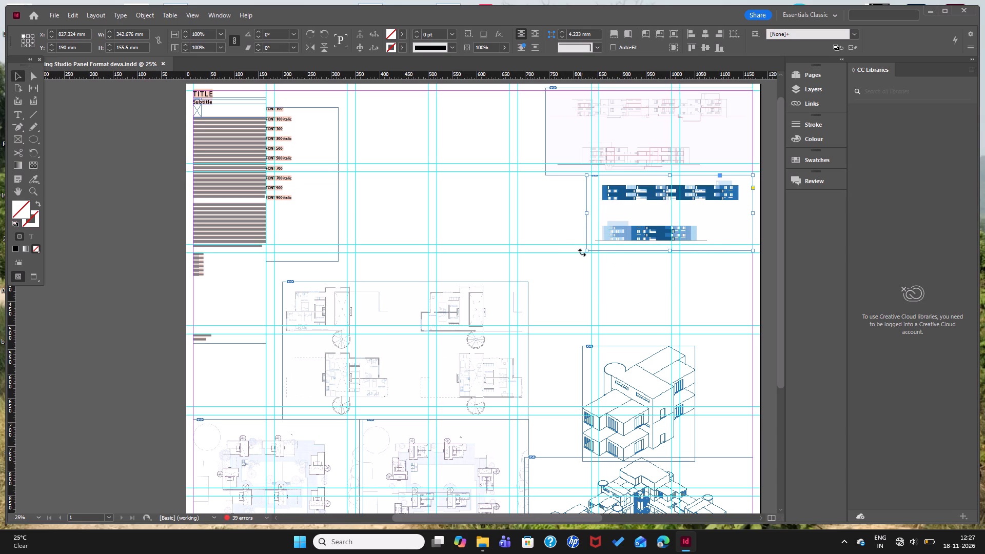
# Scale the blue elevation drawings up to about 409 by 194 mm, keeping the frame's top right corner fixed.
pyautogui.keyDown('ctrl'); pyautogui.keyDown('shift'); pyautogui.moveTo(586, 251); pyautogui.dragTo(556, 272); pyautogui.keyUp('shift'); pyautogui.keyUp('ctrl')
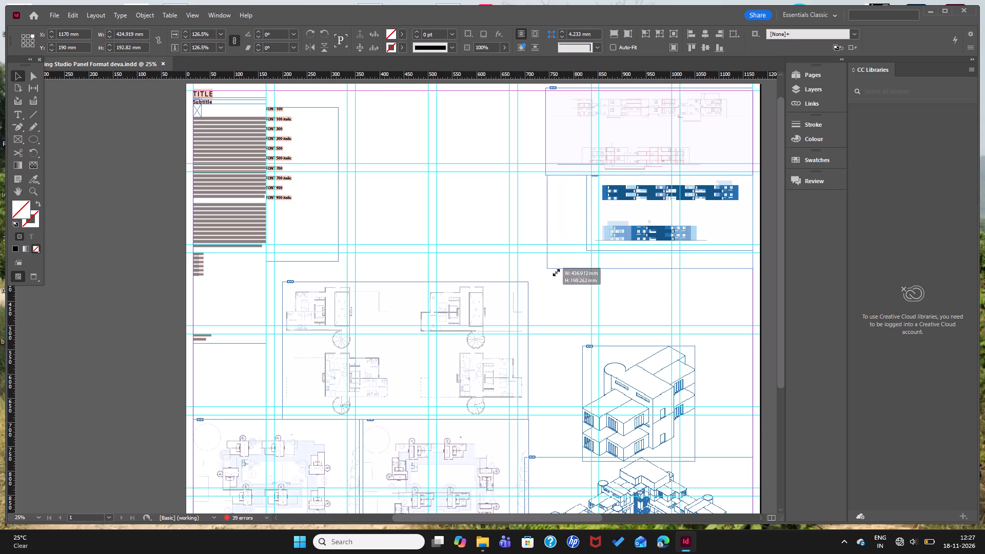
pyautogui.keyDown('ctrl'); pyautogui.keyDown('shift'); pyautogui.moveTo(556, 272); pyautogui.dragTo(550, 271); pyautogui.keyUp('shift'); pyautogui.keyUp('ctrl')
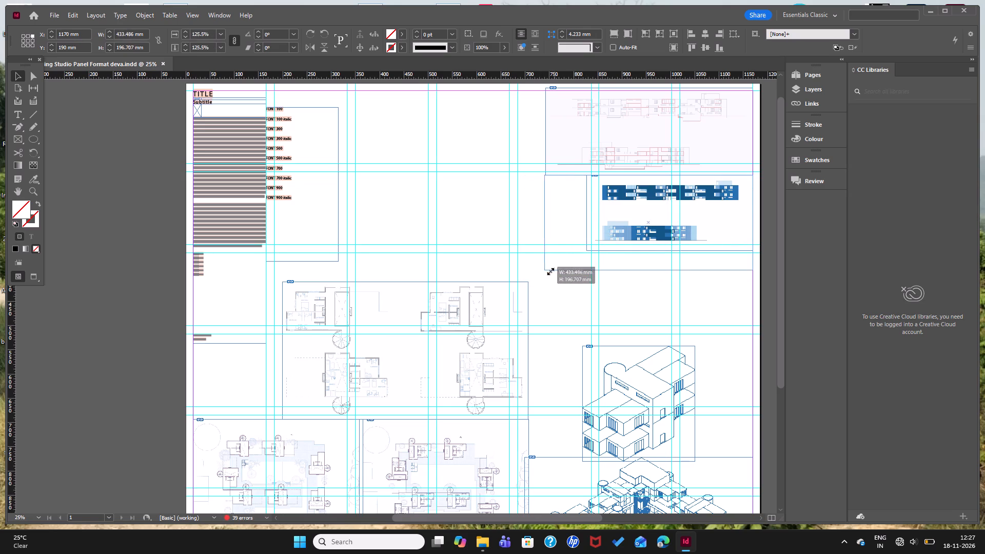
pyautogui.keyDown('ctrl'); pyautogui.keyDown('shift'); pyautogui.moveTo(550, 271); pyautogui.dragTo(554, 269); pyautogui.keyUp('shift'); pyautogui.keyUp('ctrl')
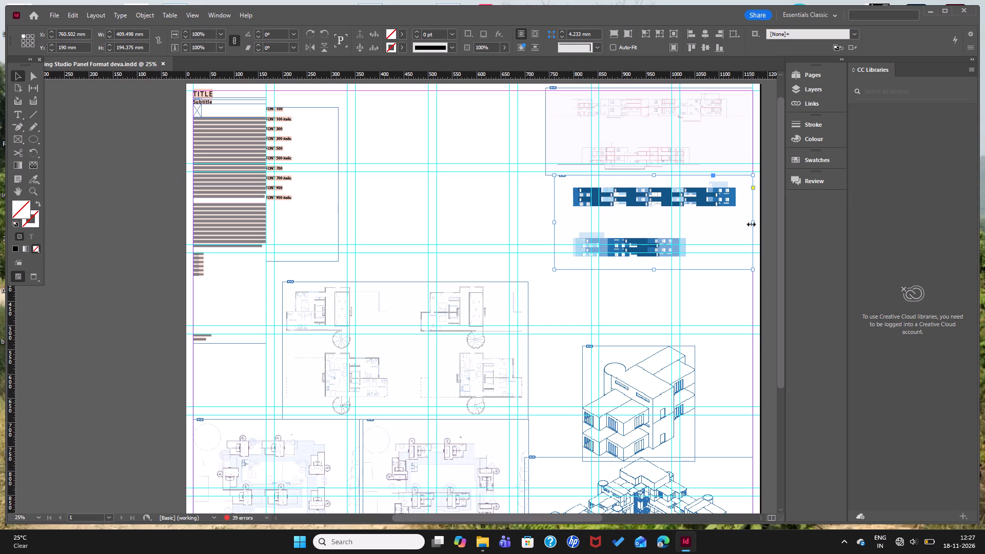
# Crop the right and left edges of the elevation frame closer to the drawings, to a width of 365.5 mm.
pyautogui.moveTo(751, 224); pyautogui.dragTo(743, 226)
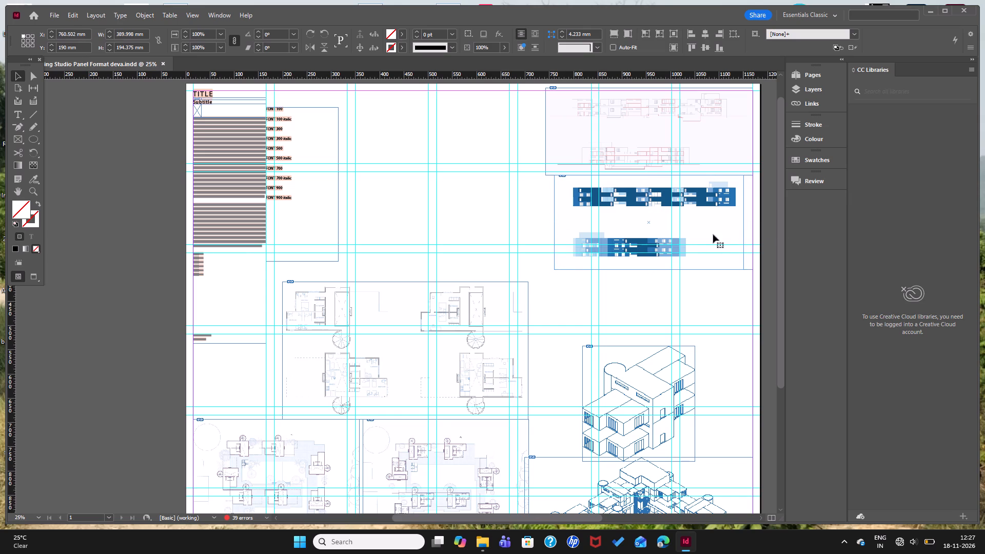
pyautogui.moveTo(555, 223); pyautogui.dragTo(566, 221)
pyautogui.click(585, 303)
# Scale the elevation drawings up to about 451 by 240 mm and move them against the page's right margin at Y 230 mm.
pyautogui.click(600, 226)
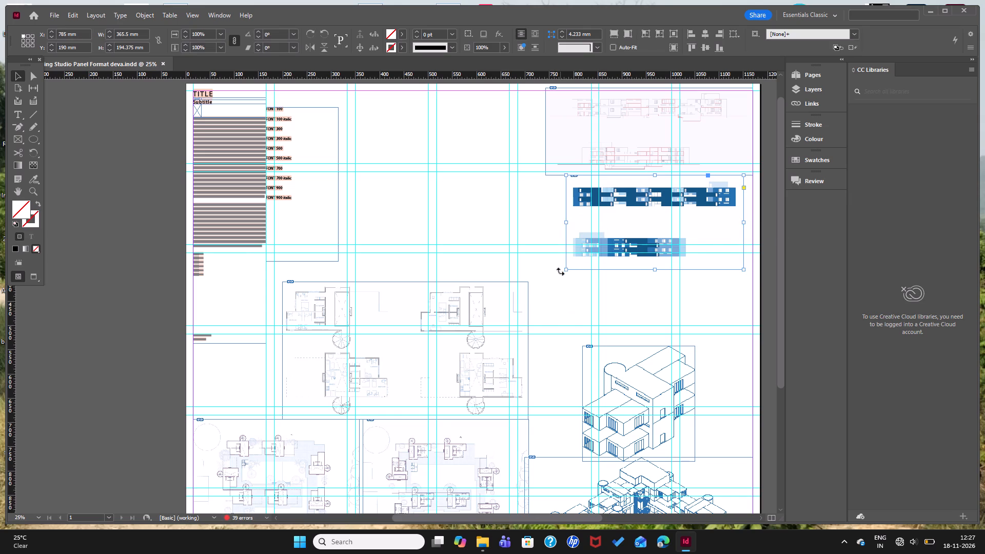
pyautogui.keyDown('ctrl'); pyautogui.keyDown('shift'); pyautogui.moveTo(567, 268); pyautogui.dragTo(524, 308); pyautogui.keyUp('shift'); pyautogui.keyUp('ctrl')
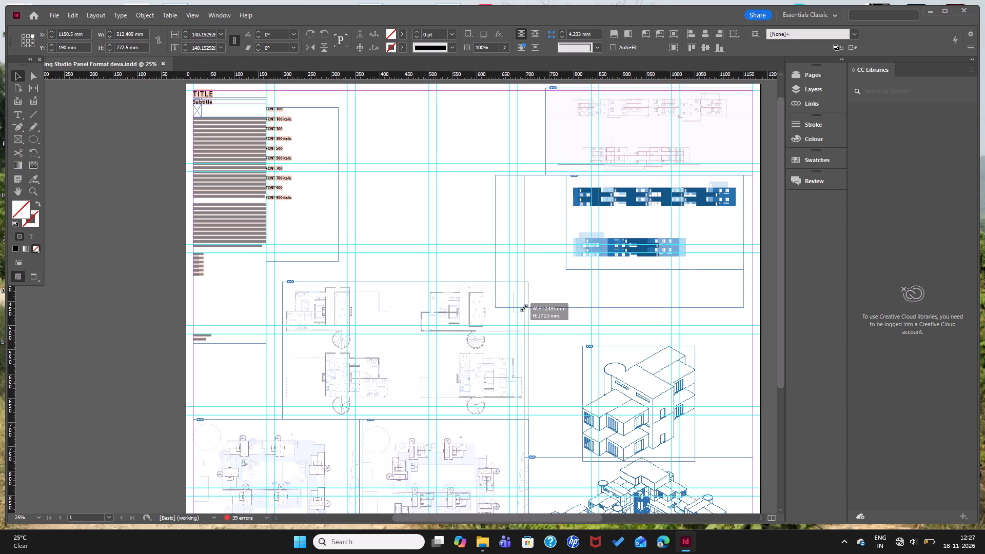
pyautogui.keyDown('ctrl'); pyautogui.keyDown('shift'); pyautogui.moveTo(524, 308); pyautogui.dragTo(546, 291); pyautogui.keyUp('shift'); pyautogui.keyUp('ctrl')
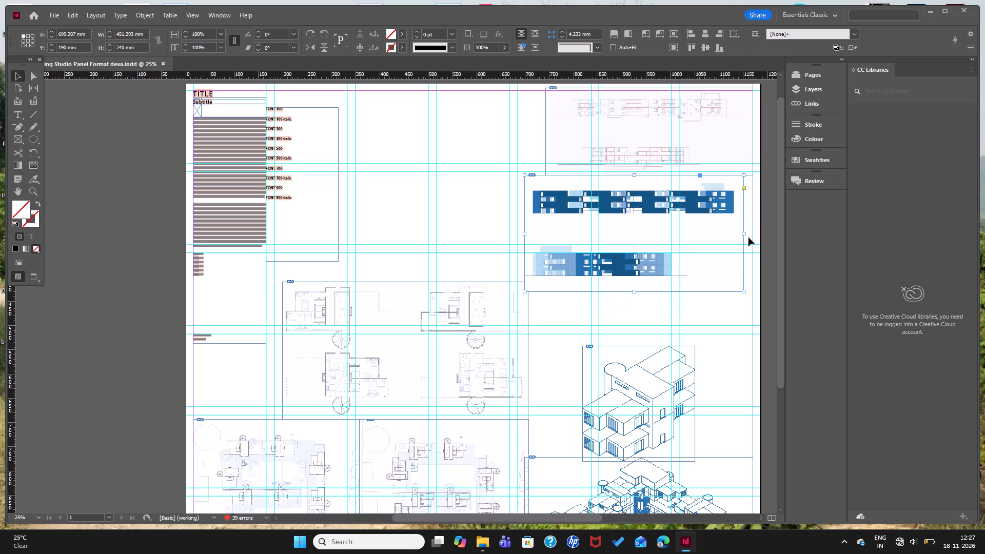
pyautogui.moveTo(706, 260); pyautogui.dragTo(716, 287)
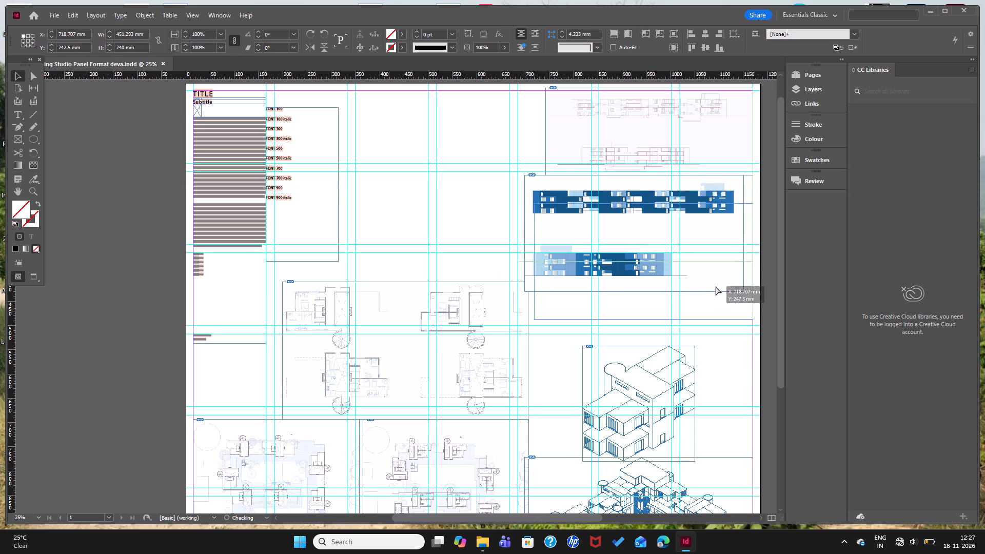
pyautogui.moveTo(716, 287); pyautogui.dragTo(715, 278)
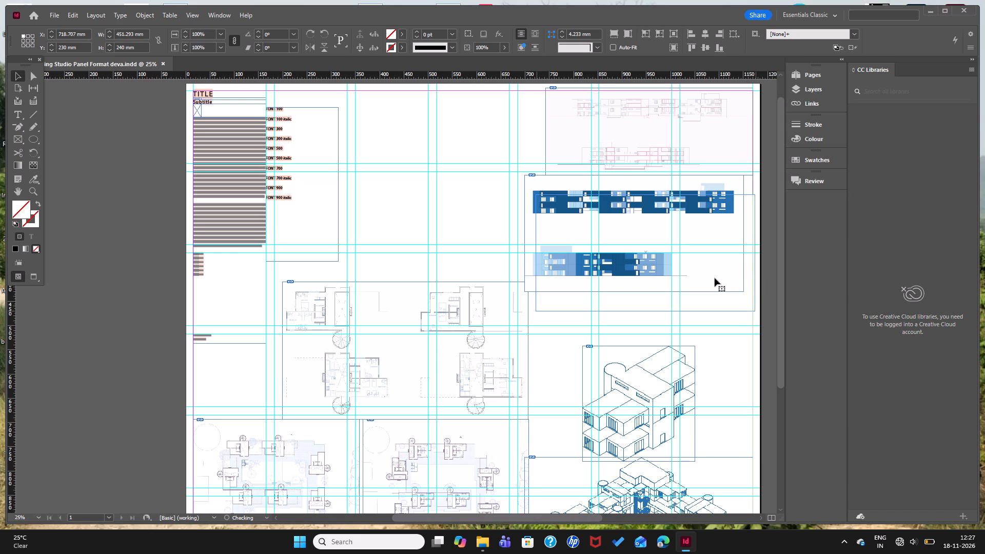
# Move the section frame down to Y 50 mm so it sits directly on top of the elevation frame.
pyautogui.moveTo(668, 153); pyautogui.dragTo(669, 171)
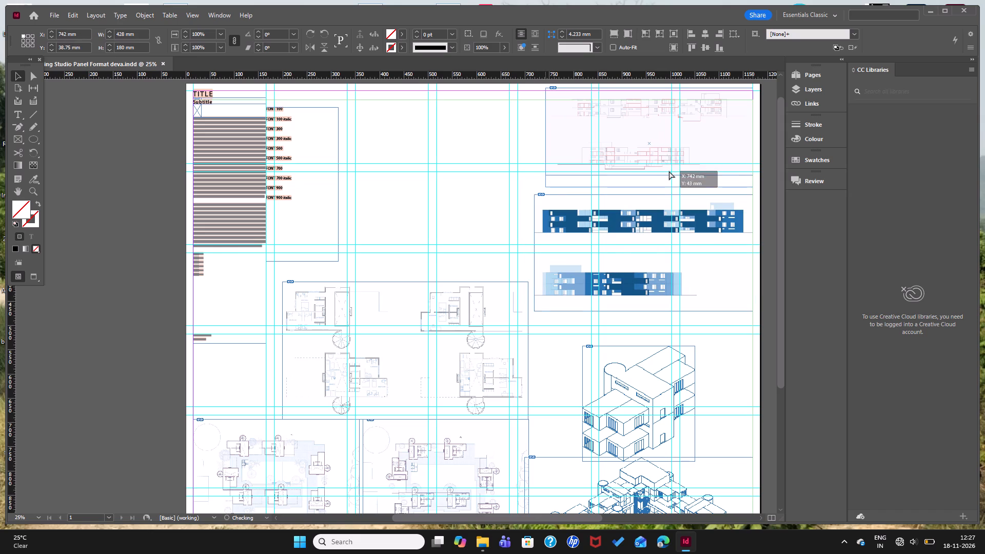
pyautogui.moveTo(669, 171); pyautogui.dragTo(669, 173)
pyautogui.scroll(3, 599, 113)
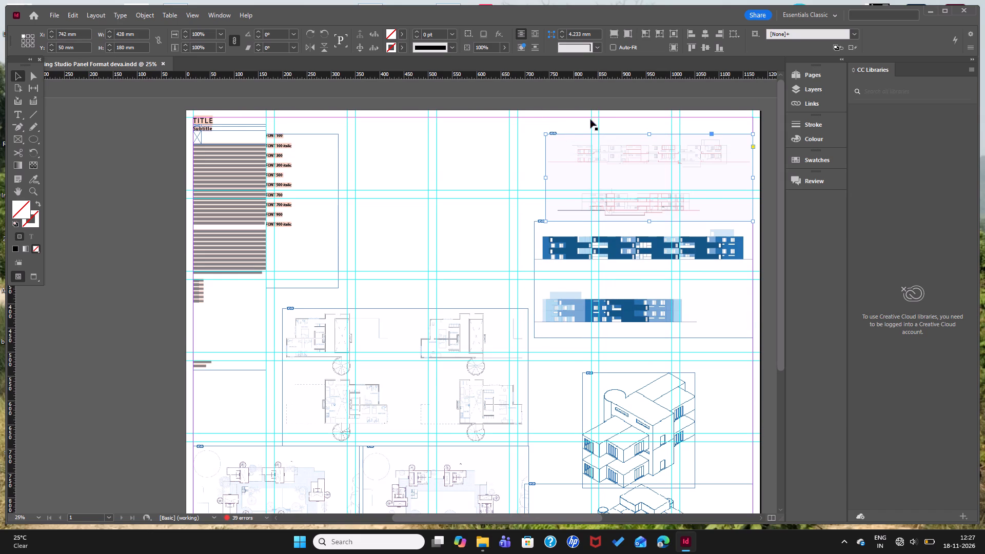
# Scale the section drawings up to about 489 by 207.5 mm, keeping the frame's bottom right corner fixed.
pyautogui.keyDown('ctrl'); pyautogui.keyDown('shift'); pyautogui.moveTo(546, 134); pyautogui.dragTo(538, 128); pyautogui.keyUp('shift'); pyautogui.keyUp('ctrl')
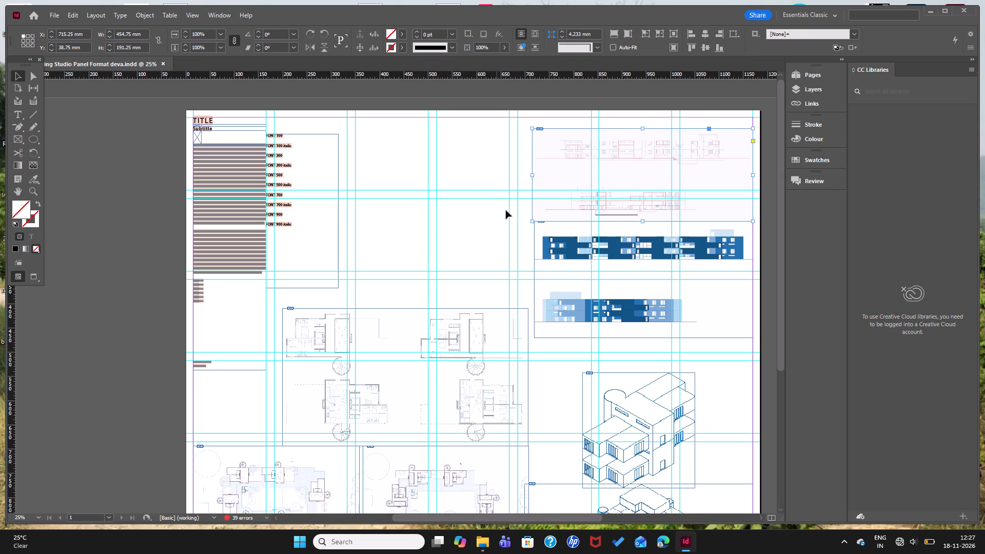
pyautogui.click(519, 221)
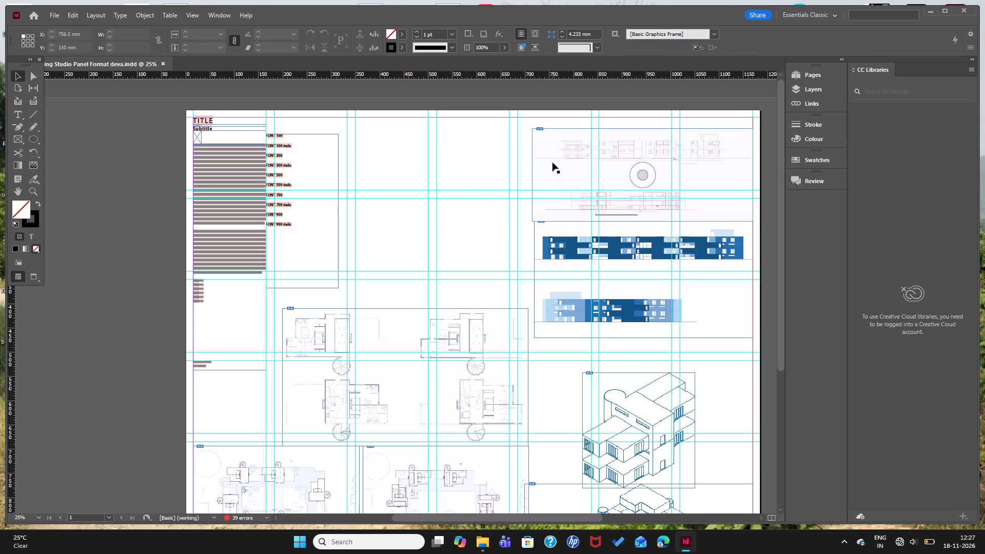
pyautogui.click(553, 150)
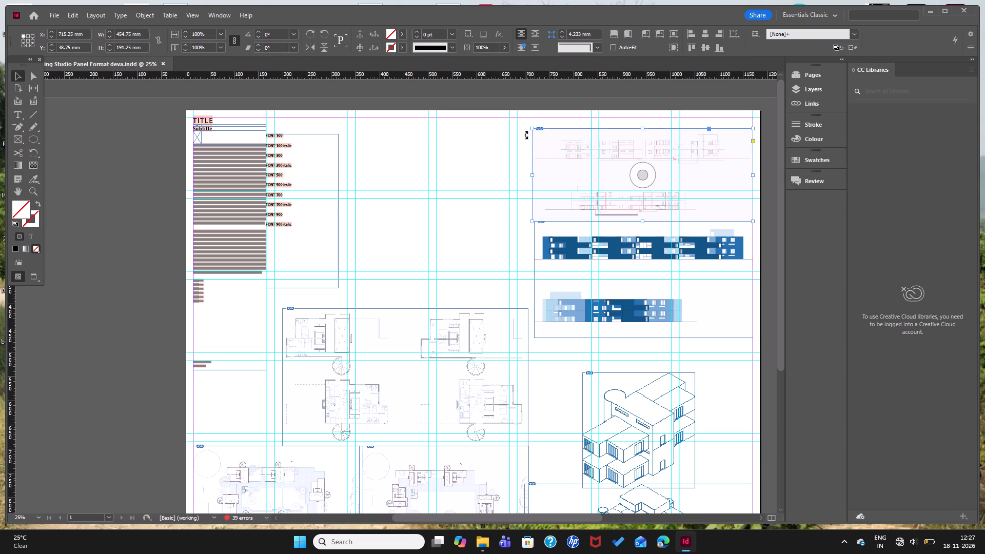
pyautogui.keyDown('ctrl'); pyautogui.keyDown('shift'); pyautogui.moveTo(533, 128); pyautogui.dragTo(525, 123); pyautogui.keyUp('shift'); pyautogui.keyUp('ctrl')
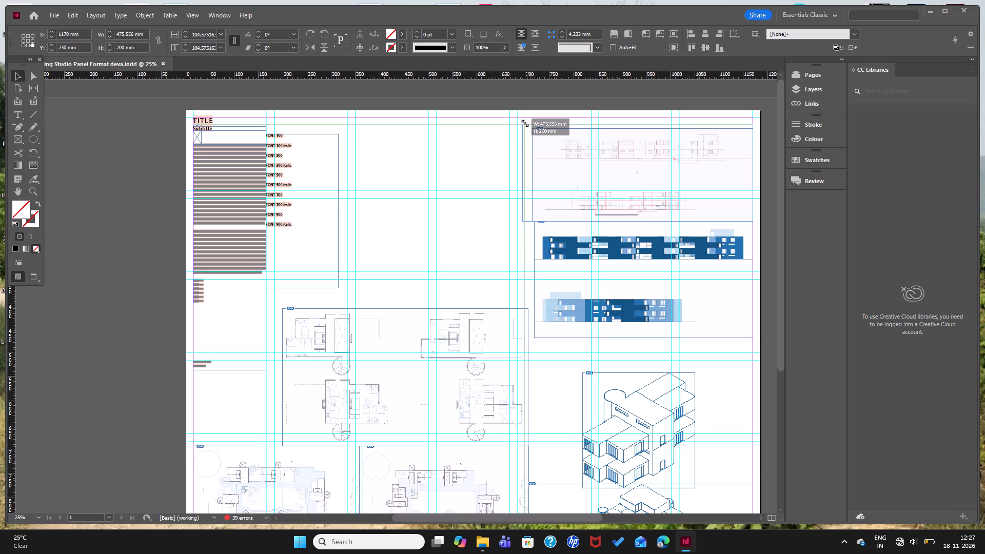
pyautogui.keyDown('ctrl'); pyautogui.keyDown('shift'); pyautogui.moveTo(525, 123); pyautogui.dragTo(524, 123); pyautogui.keyUp('shift'); pyautogui.keyUp('ctrl')
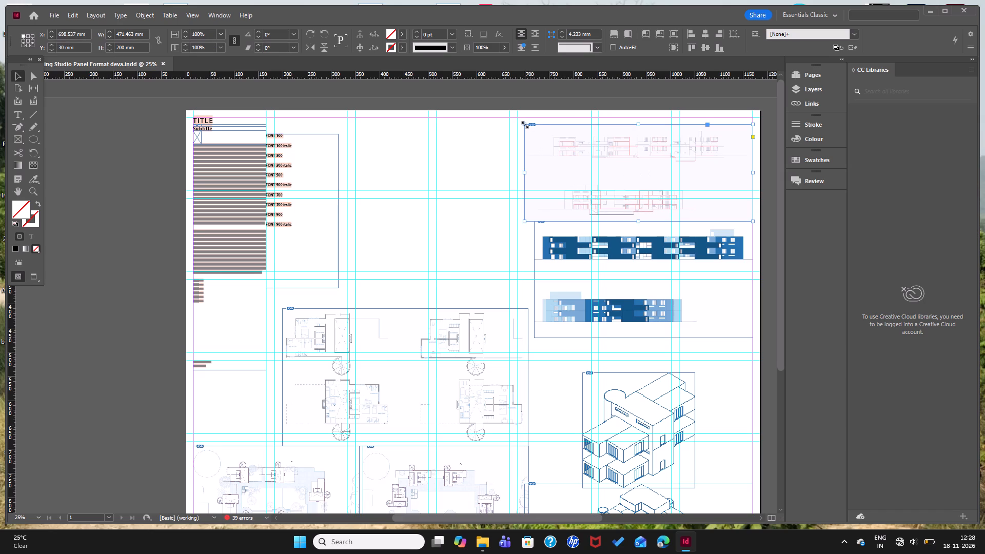
pyautogui.keyDown('ctrl'); pyautogui.keyDown('shift'); pyautogui.click(525, 123); pyautogui.keyUp('shift'); pyautogui.keyUp('ctrl')
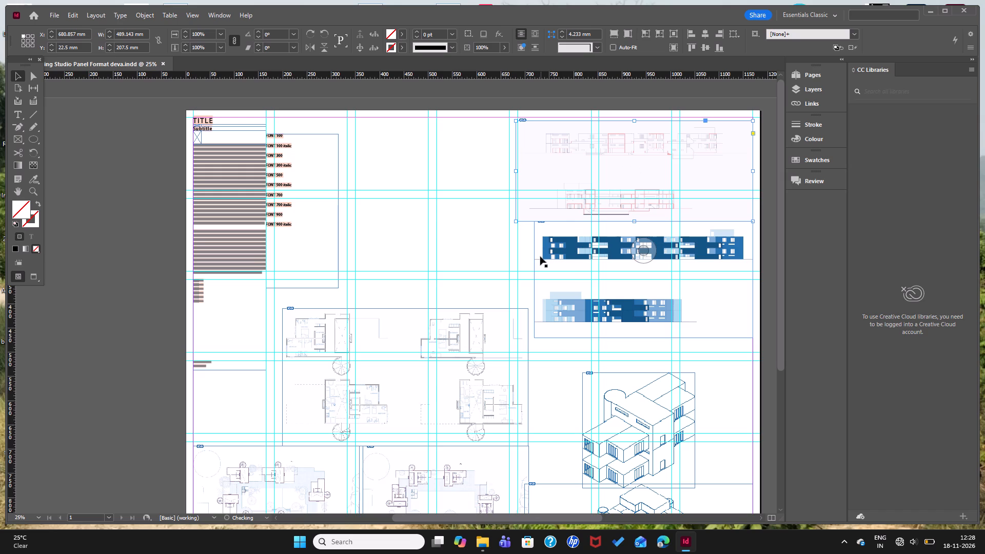
# Scale the blue elevation drawings up to about 463.5 by 246.5 mm, keeping the frame's top right corner fixed.
pyautogui.click(586, 272)
pyautogui.click(574, 249)
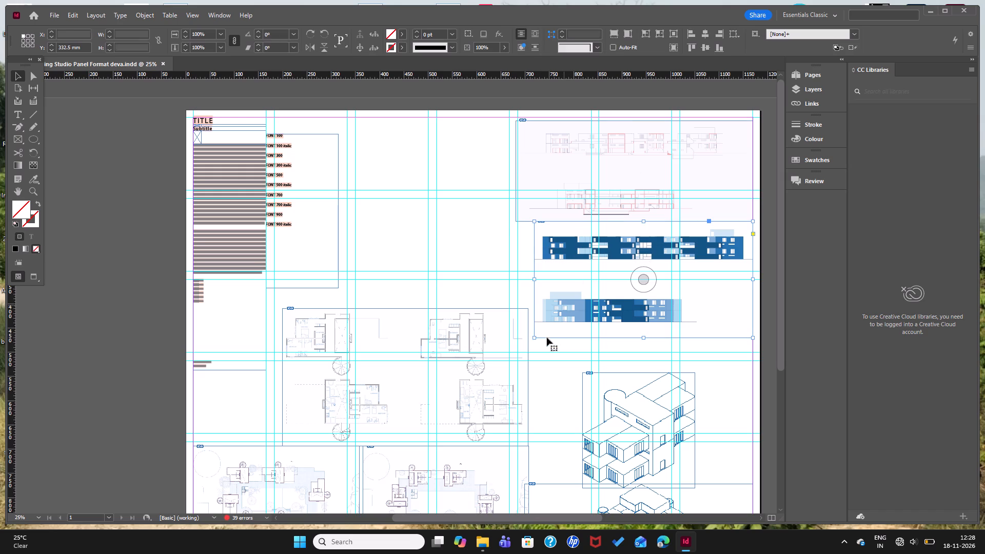
pyautogui.keyDown('ctrl'); pyautogui.keyDown('shift'); pyautogui.click(535, 339); pyautogui.keyUp('shift'); pyautogui.keyUp('ctrl')
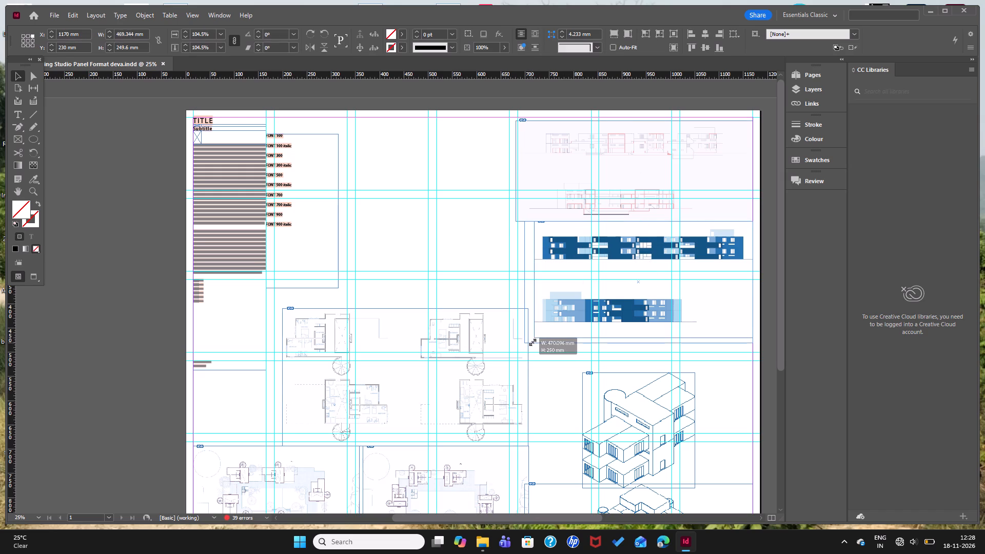
# Deselect the elevation frame and try to preview the panel in Presentation mode.
pyautogui.click(724, 366)
pyautogui.click(725, 389)
pyautogui.hotkey('shift', 'w')
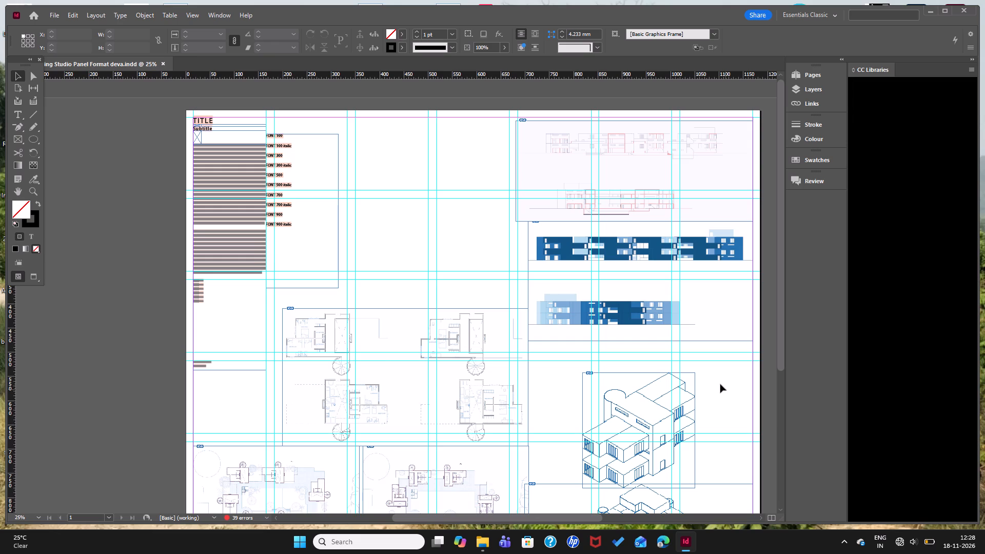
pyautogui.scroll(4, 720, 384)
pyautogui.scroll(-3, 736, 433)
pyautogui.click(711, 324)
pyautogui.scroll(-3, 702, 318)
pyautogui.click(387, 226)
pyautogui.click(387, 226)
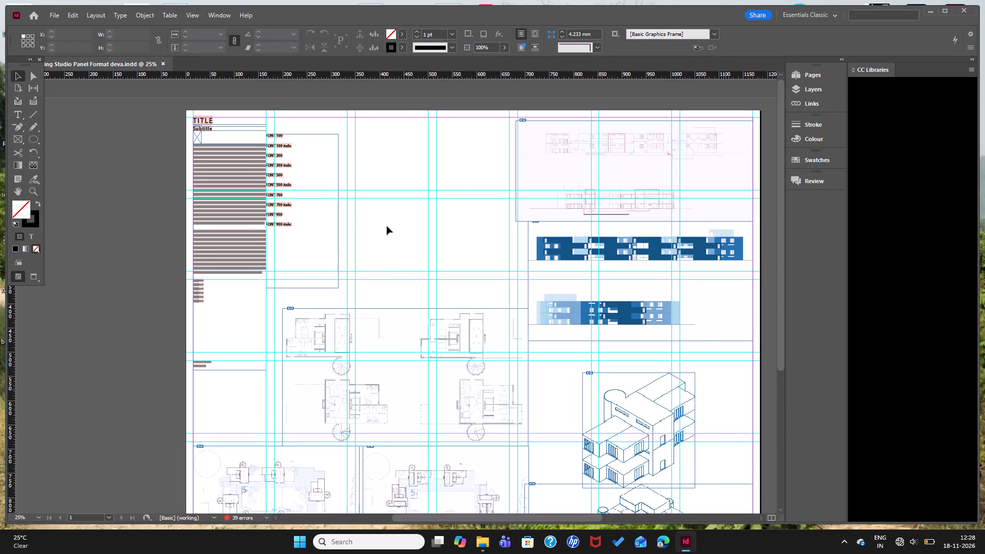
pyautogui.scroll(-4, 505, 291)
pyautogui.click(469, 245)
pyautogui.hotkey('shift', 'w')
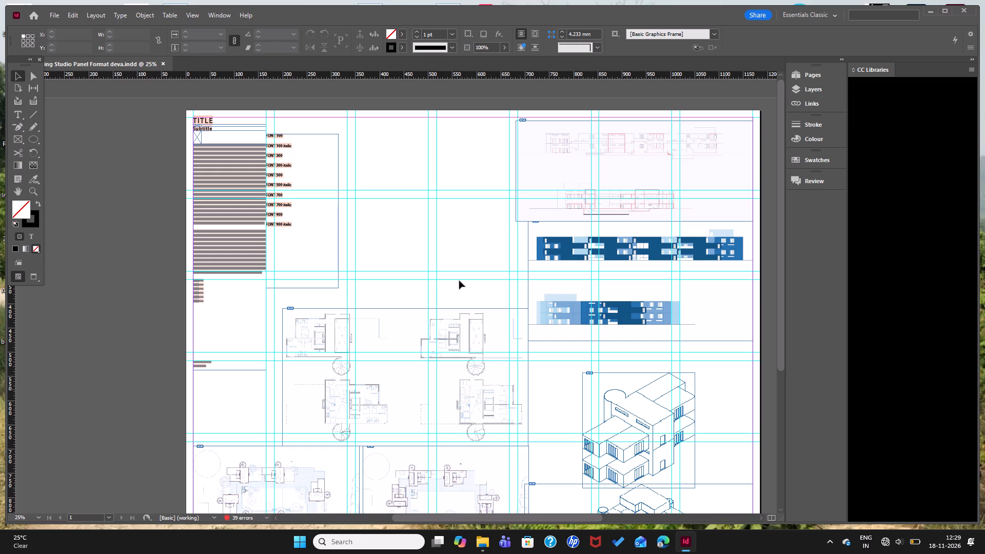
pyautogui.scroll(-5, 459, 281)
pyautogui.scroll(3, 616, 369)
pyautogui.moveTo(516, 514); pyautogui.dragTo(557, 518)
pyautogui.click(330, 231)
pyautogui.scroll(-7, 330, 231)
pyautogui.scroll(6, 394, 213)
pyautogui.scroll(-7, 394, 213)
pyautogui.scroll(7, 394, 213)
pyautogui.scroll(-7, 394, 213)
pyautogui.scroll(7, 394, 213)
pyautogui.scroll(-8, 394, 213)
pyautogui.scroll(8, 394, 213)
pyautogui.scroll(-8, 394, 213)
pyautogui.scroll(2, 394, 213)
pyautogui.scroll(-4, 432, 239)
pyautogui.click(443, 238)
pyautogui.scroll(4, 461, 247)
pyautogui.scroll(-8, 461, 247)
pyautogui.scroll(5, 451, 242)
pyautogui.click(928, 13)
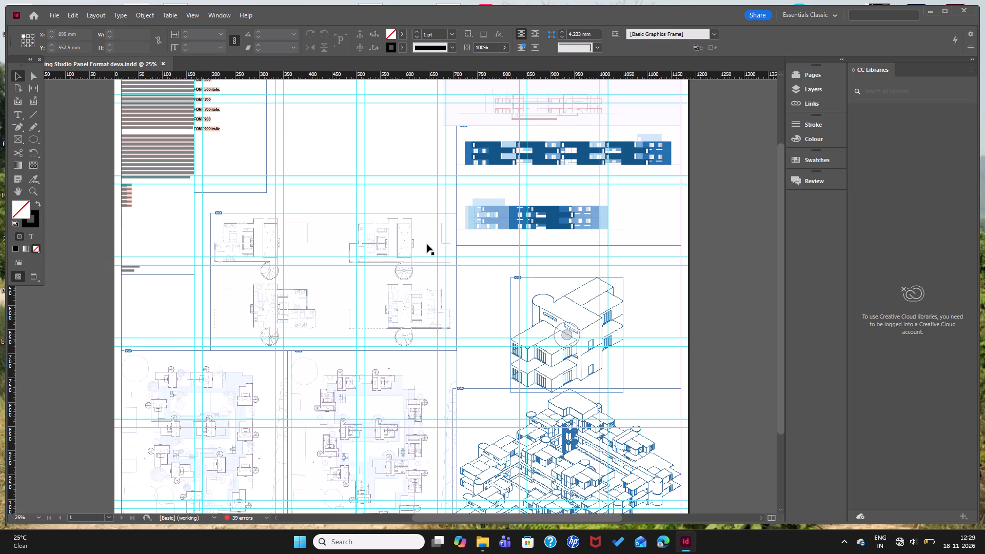
# Preview the whole panel in Presentation mode to check the layout of the drawings, and return to the normal view.
pyautogui.click(403, 157)
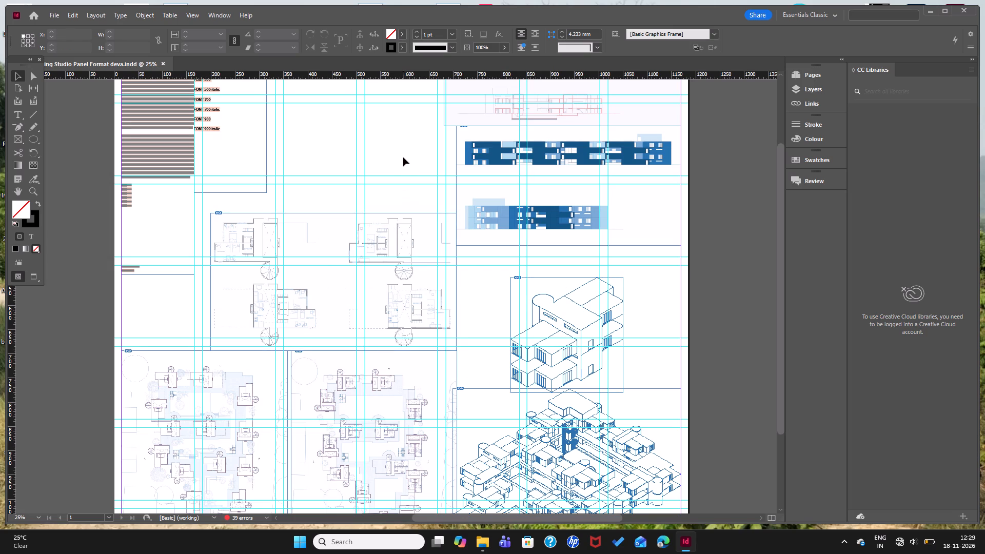
pyautogui.hotkey('shift', 'w')
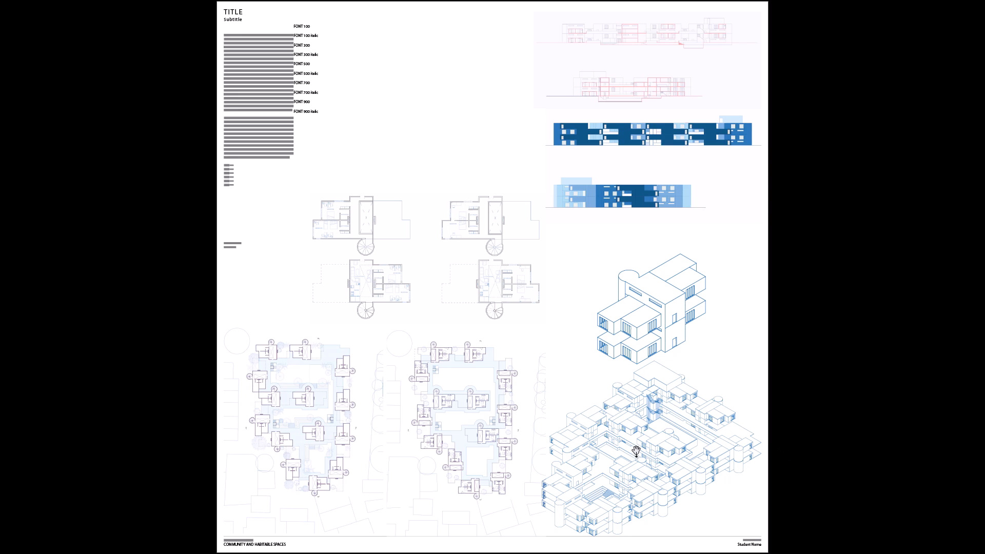
pyautogui.scroll(-2, 635, 449)
pyautogui.press('Escape')
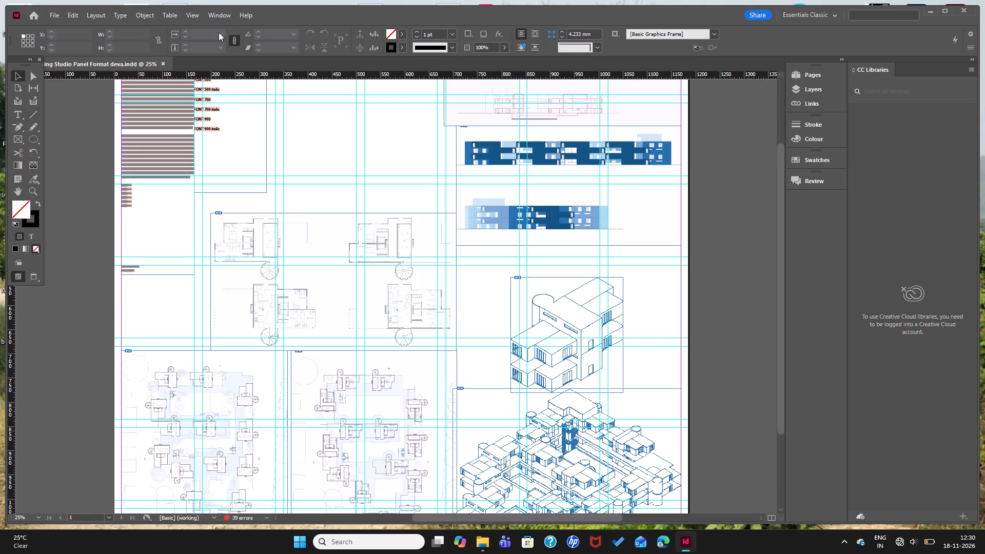
# Export the panel to the Desktop as an Adobe PDF (Print) named "A26_Hosuing Studio Panel Format deva a", without replacing the missing fonts.
pyautogui.click(58, 14)
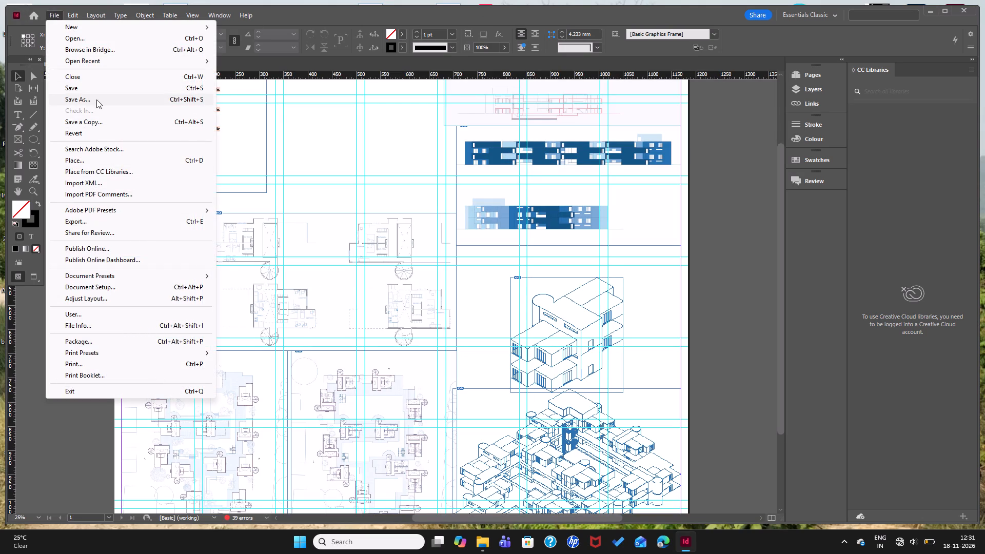
pyautogui.click(767, 162)
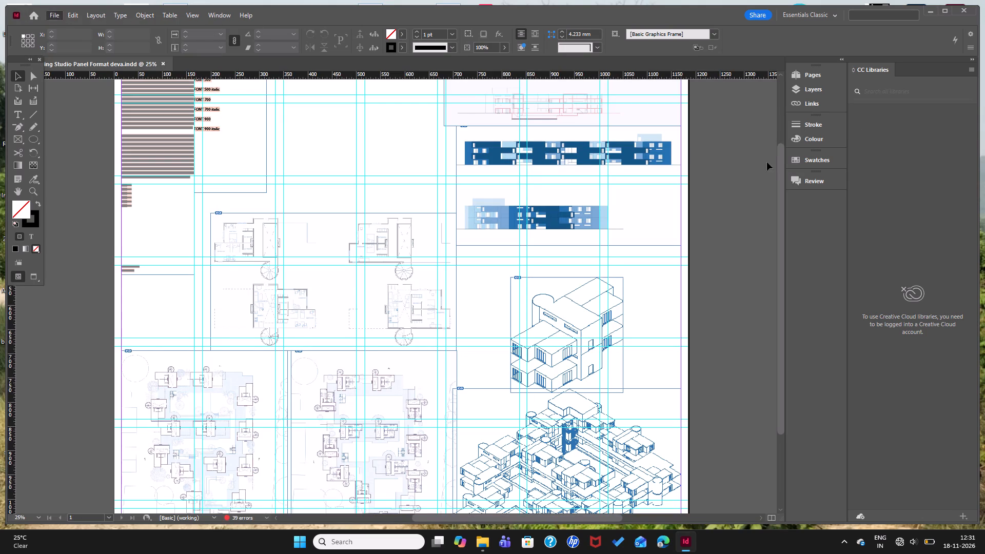
pyautogui.click(754, 13)
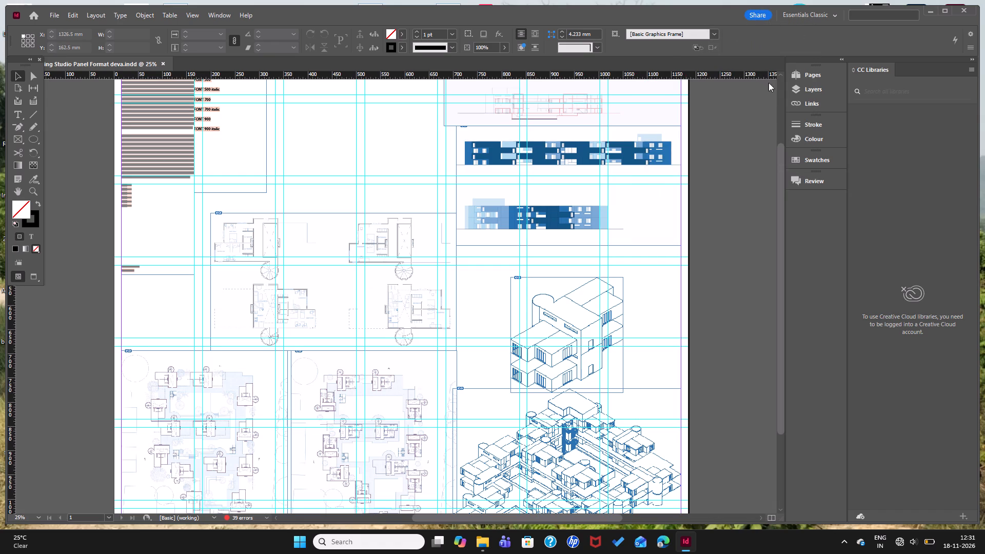
pyautogui.click(760, 14)
pyautogui.click(757, 38)
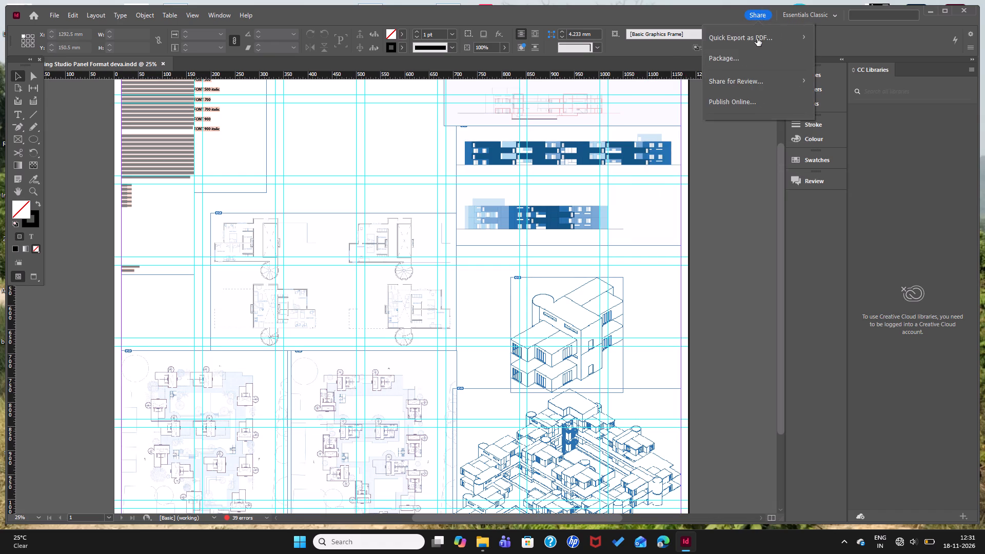
pyautogui.click(751, 60)
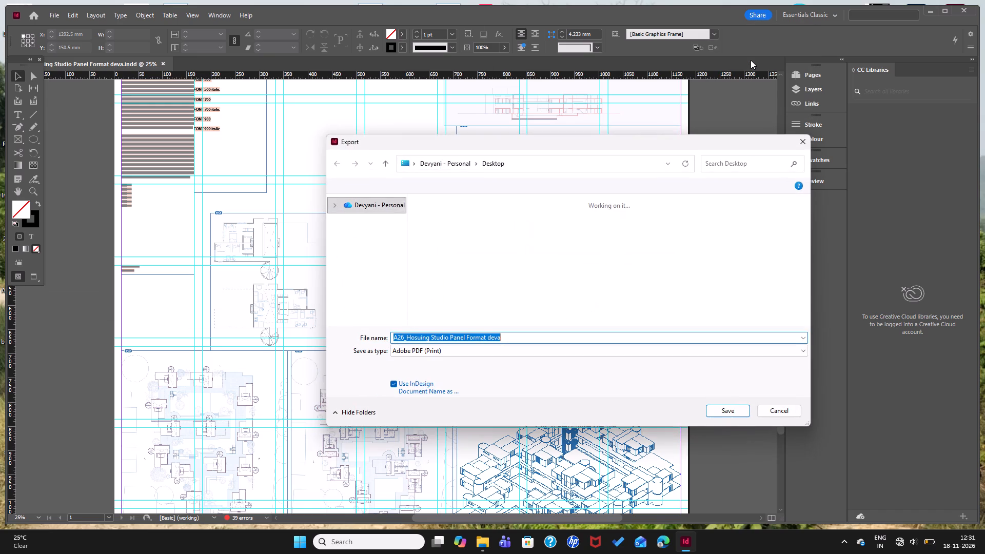
pyautogui.click(507, 336)
pyautogui.press('space')
pyautogui.write('a')
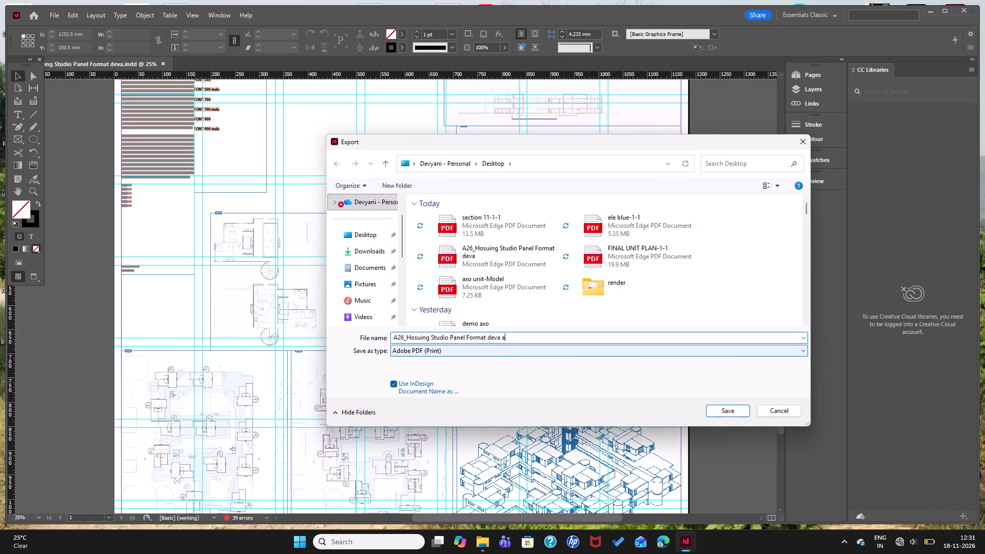
pyautogui.click(726, 411)
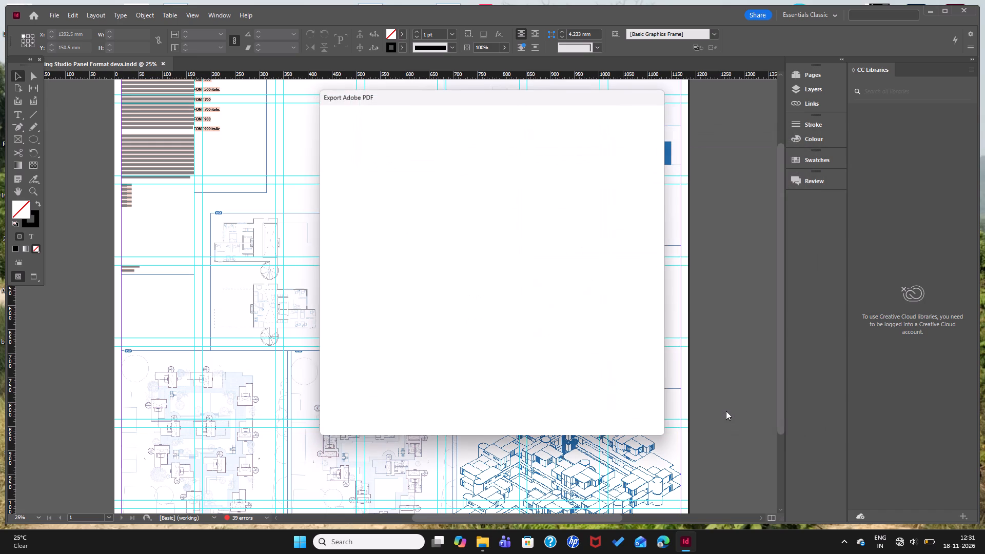
pyautogui.click(594, 421)
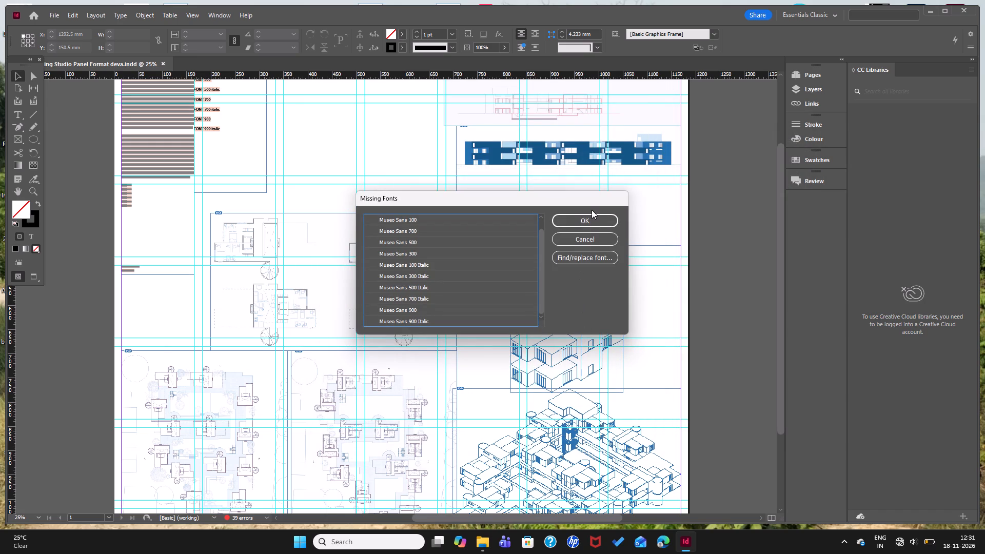
pyautogui.click(590, 218)
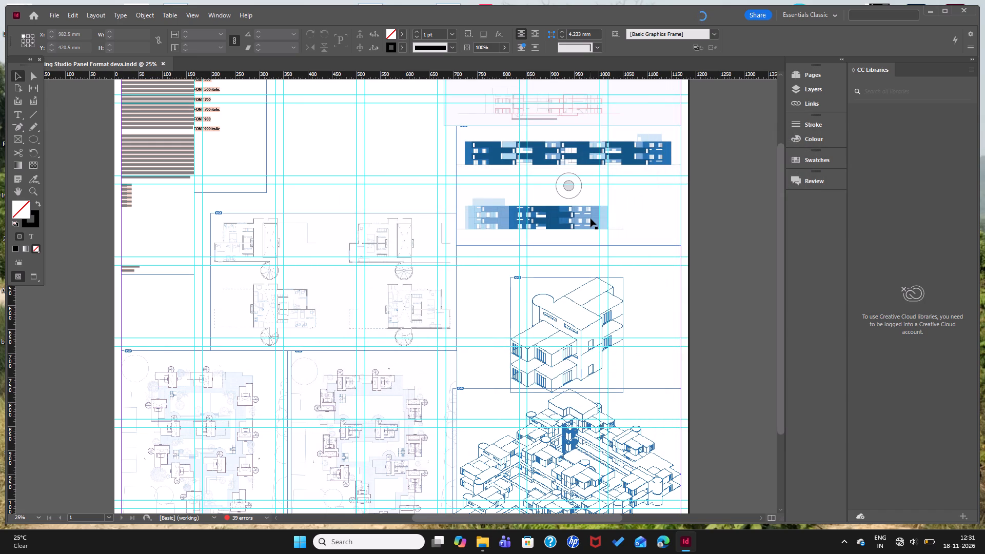